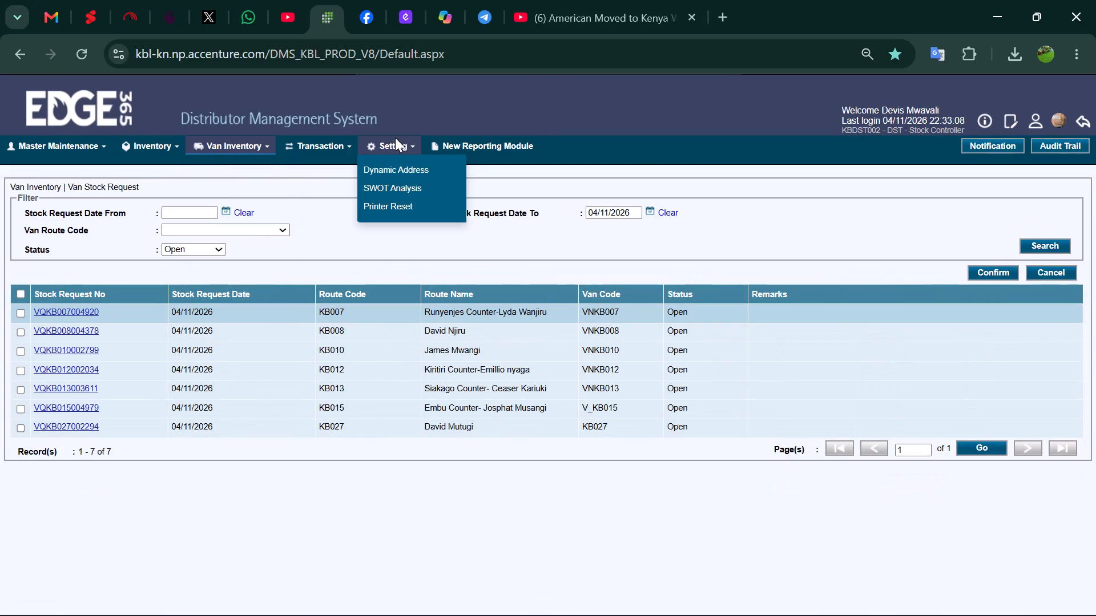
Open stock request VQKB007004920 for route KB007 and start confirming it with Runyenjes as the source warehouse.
{"action": "left_click", "coordinate": [91, 314]}
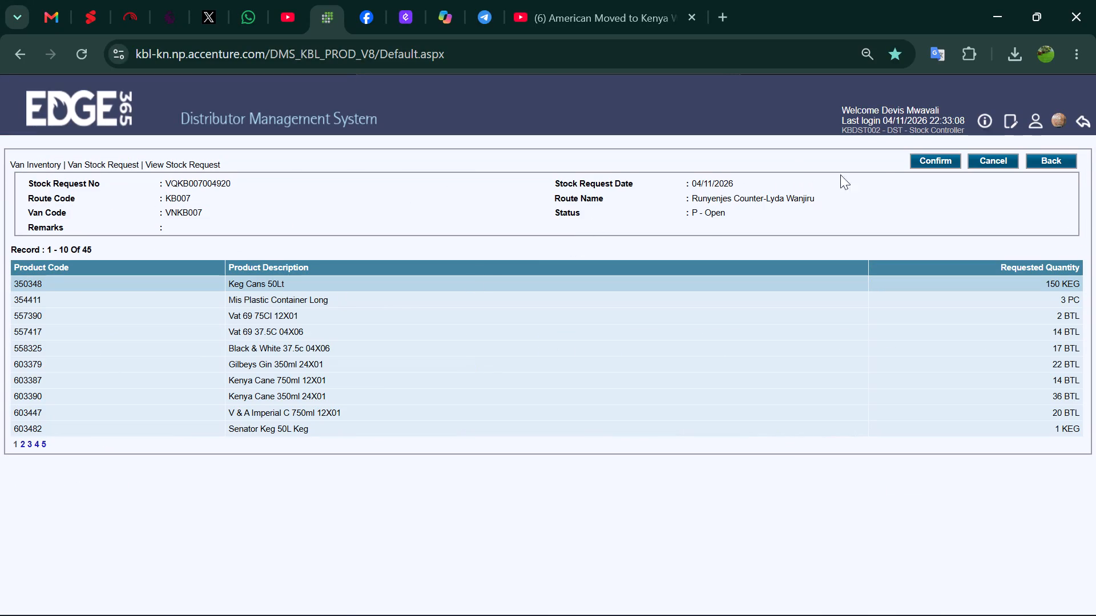
{"action": "left_click", "coordinate": [929, 158]}
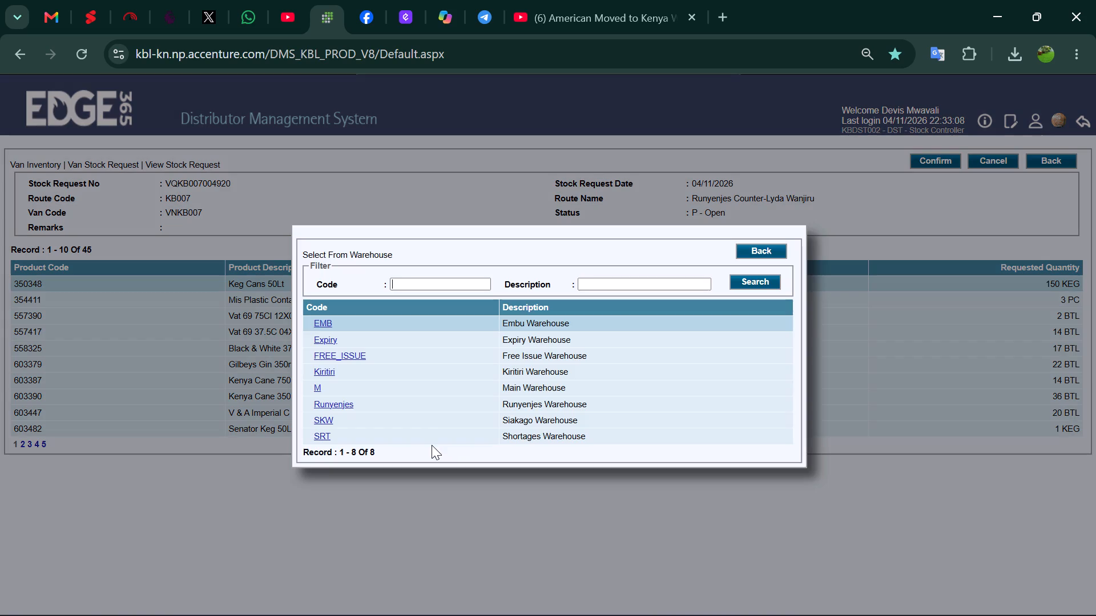
{"action": "left_click", "coordinate": [328, 405]}
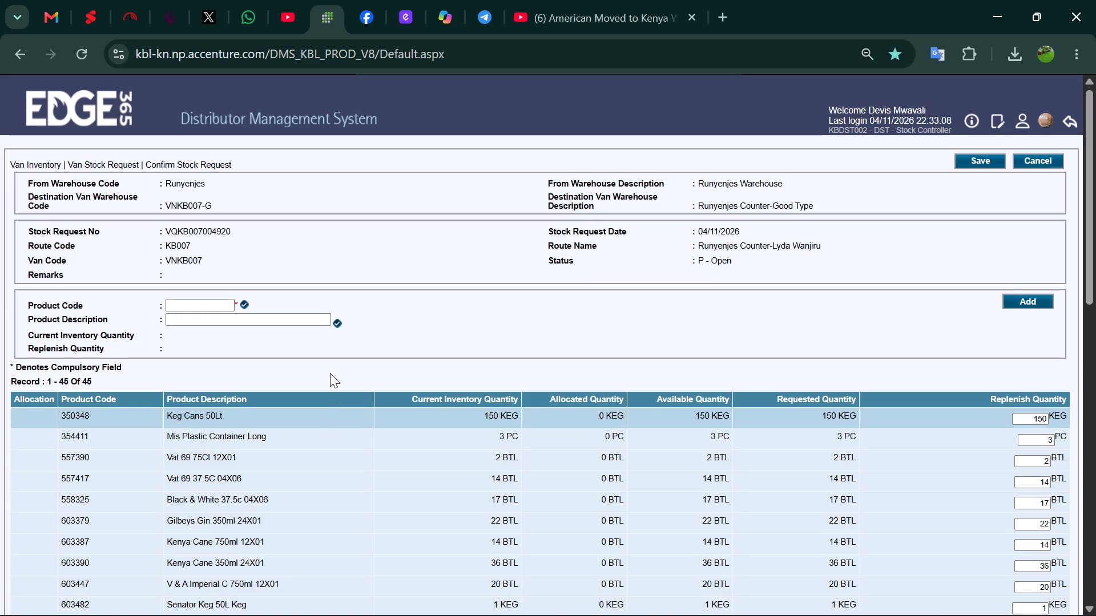
Review the available, requested and replenish quantities of all products in the KB007 stock request.
{"action": "scroll", "coordinate": [594, 328], "scroll_direction": "down", "scroll_amount": 2}
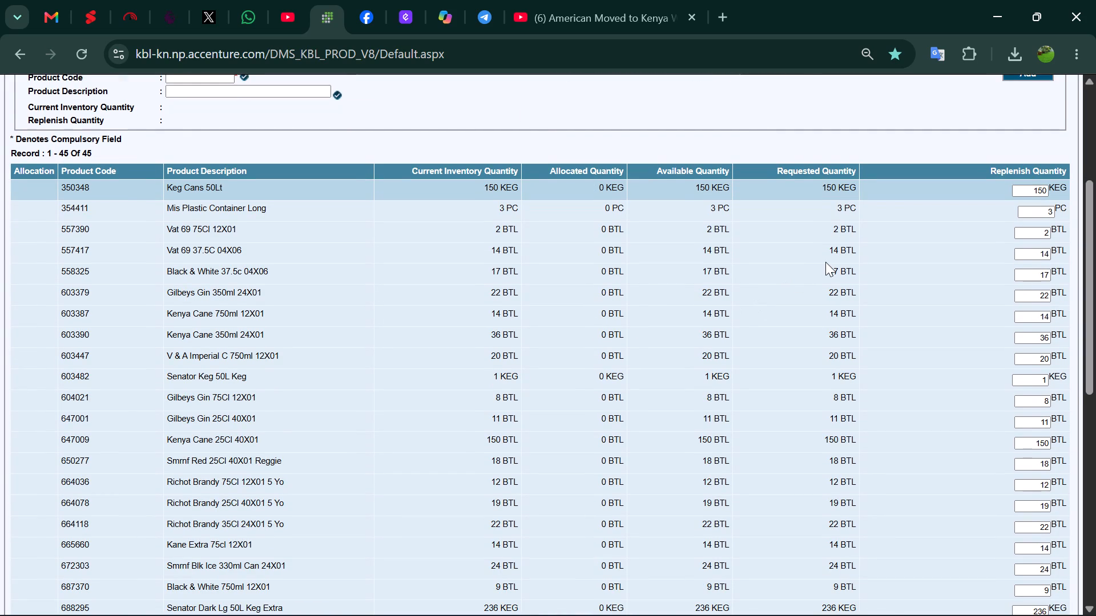
{"action": "scroll", "coordinate": [831, 291], "scroll_direction": "down", "scroll_amount": 1}
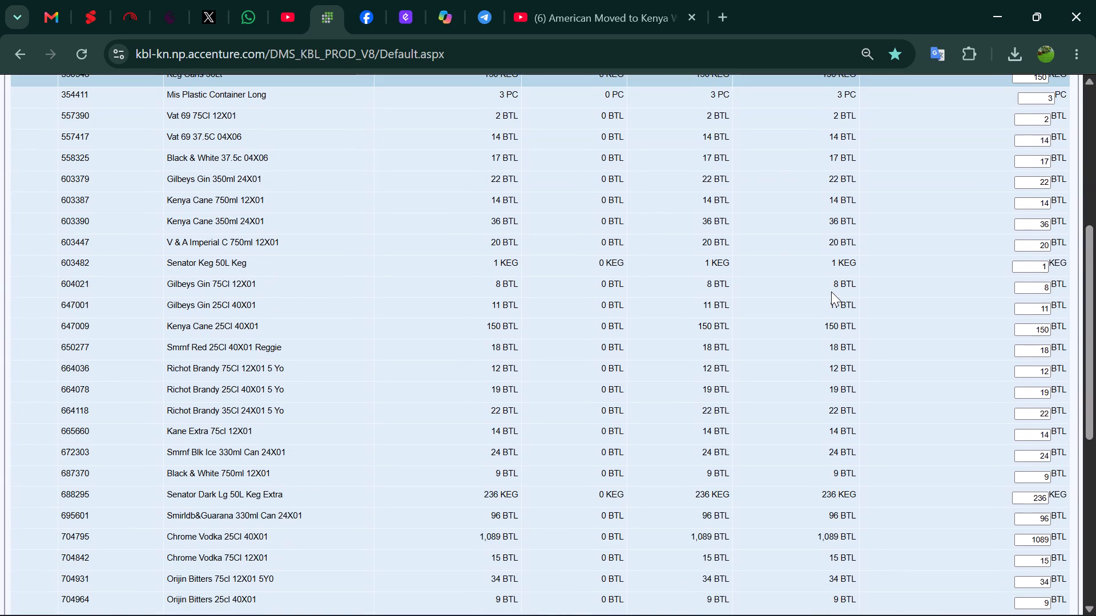
{"action": "scroll", "coordinate": [835, 242], "scroll_direction": "up", "scroll_amount": 1}
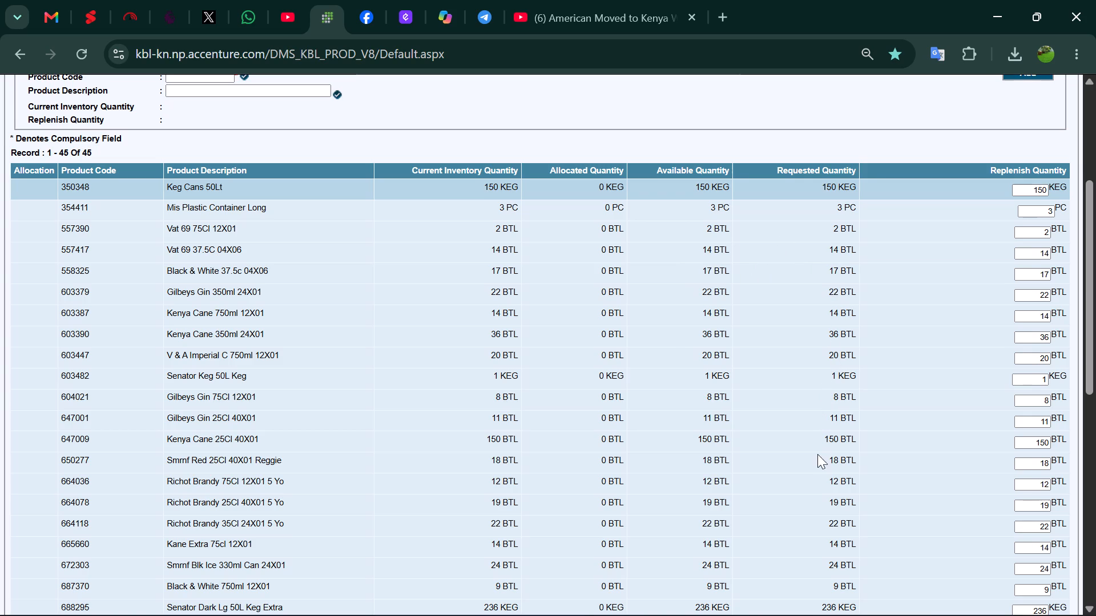
{"action": "scroll", "coordinate": [820, 455], "scroll_direction": "down", "scroll_amount": 1}
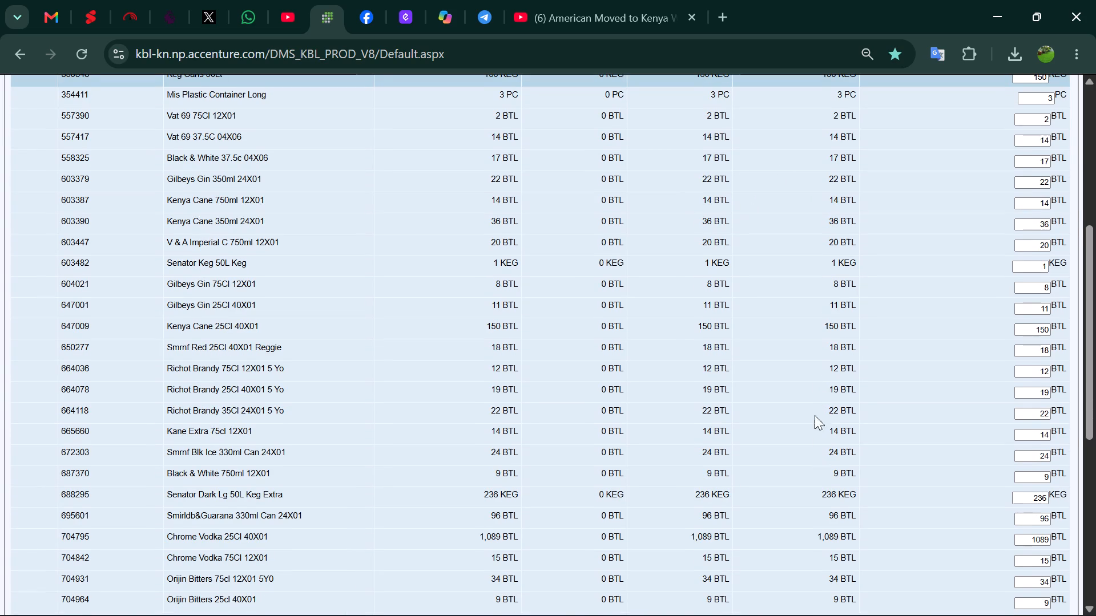
{"action": "scroll", "coordinate": [856, 167], "scroll_direction": "up", "scroll_amount": 1}
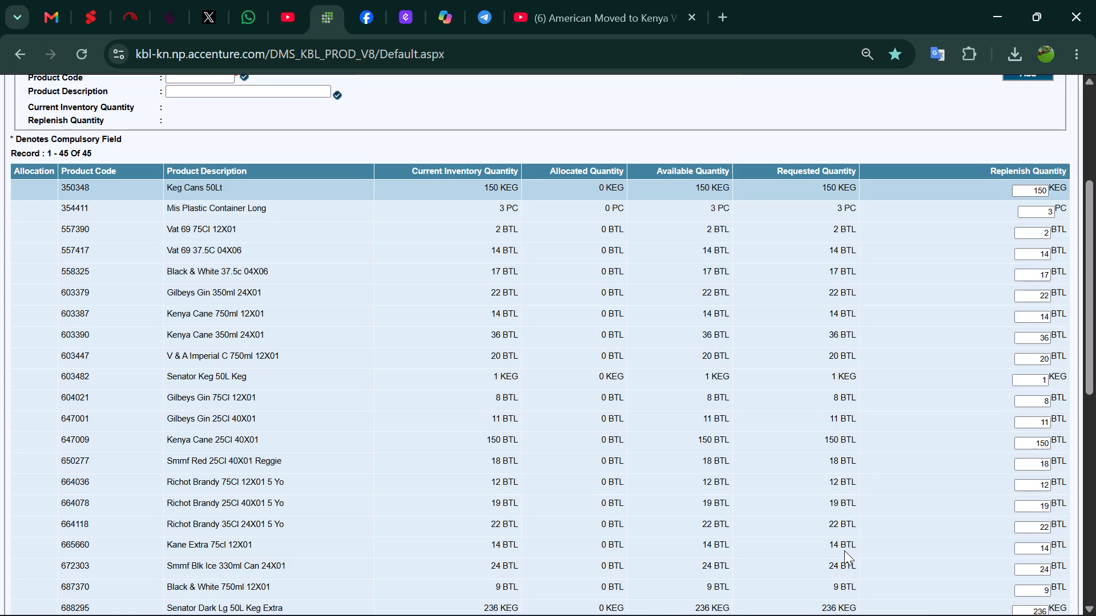
{"action": "scroll", "coordinate": [843, 550], "scroll_direction": "down", "scroll_amount": 1}
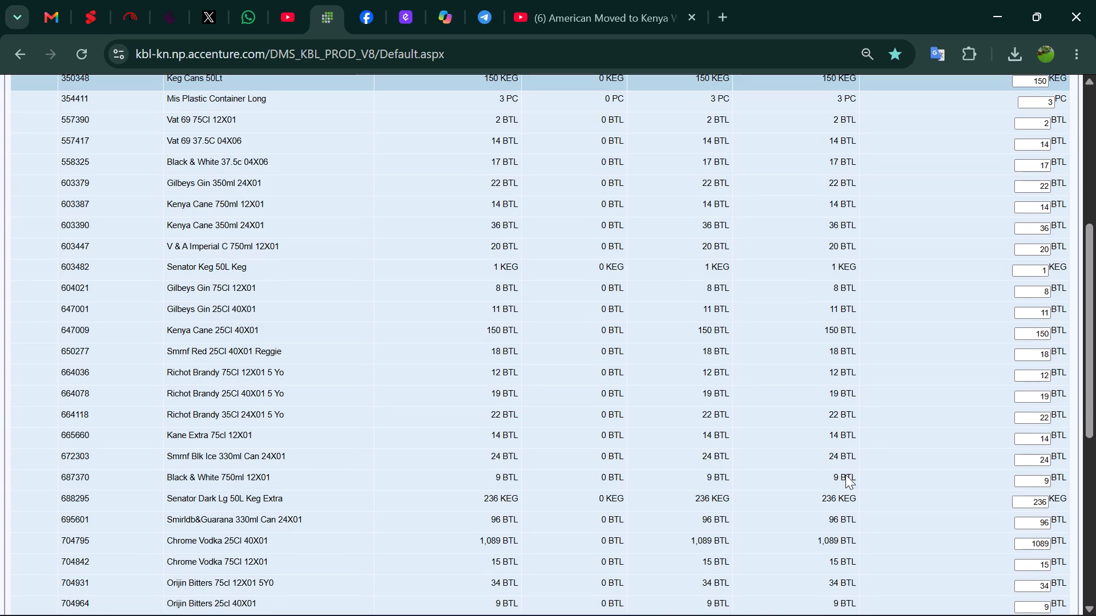
{"action": "scroll", "coordinate": [848, 536], "scroll_direction": "down", "scroll_amount": 1}
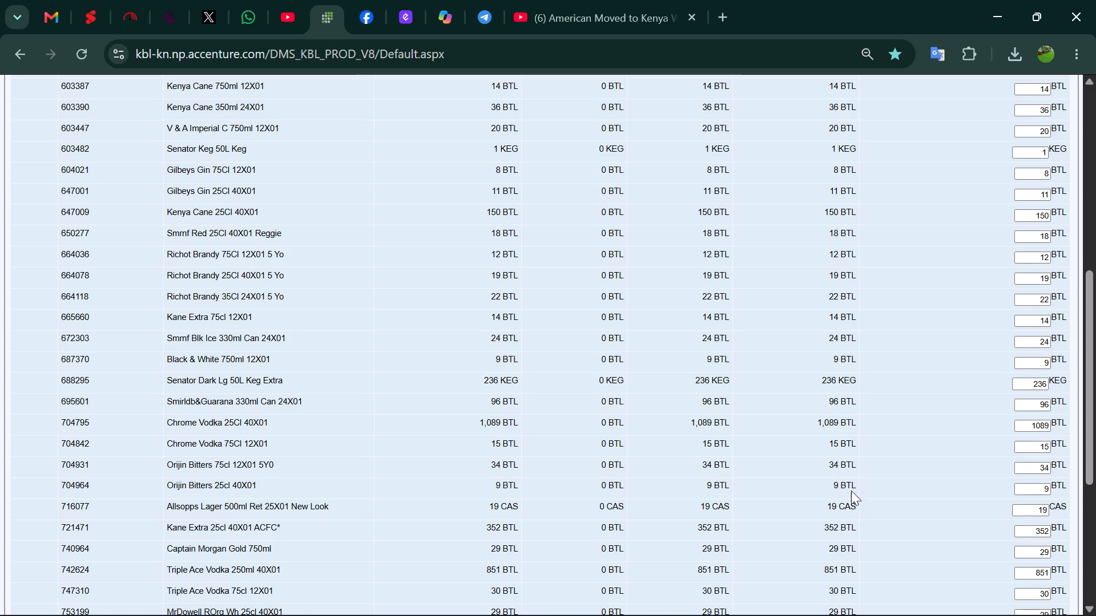
{"action": "scroll", "coordinate": [840, 528], "scroll_direction": "down", "scroll_amount": 1}
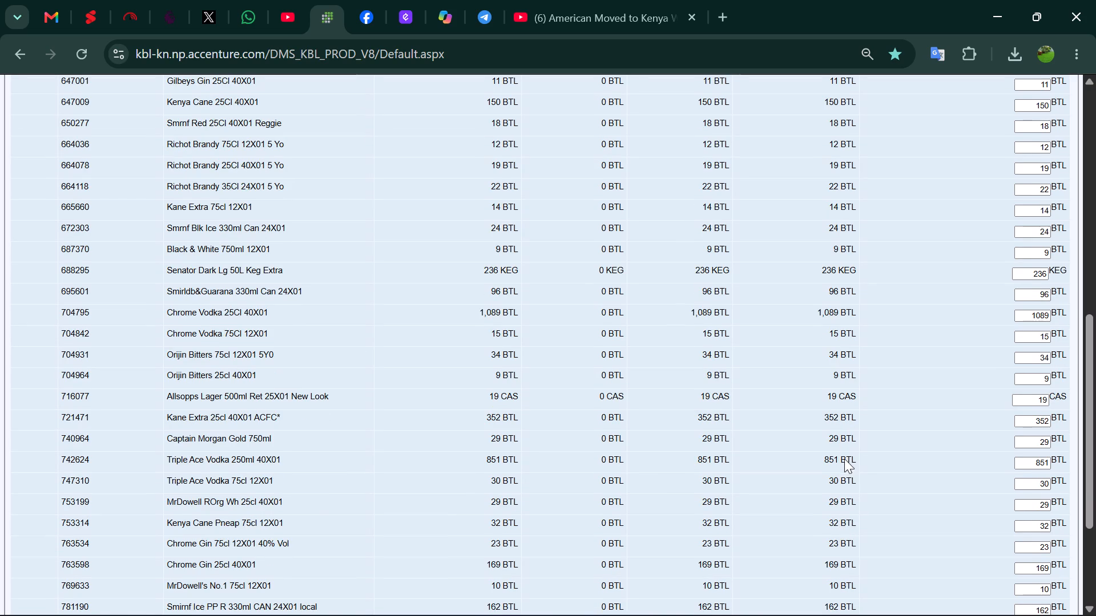
{"action": "scroll", "coordinate": [847, 489], "scroll_direction": "down", "scroll_amount": 1}
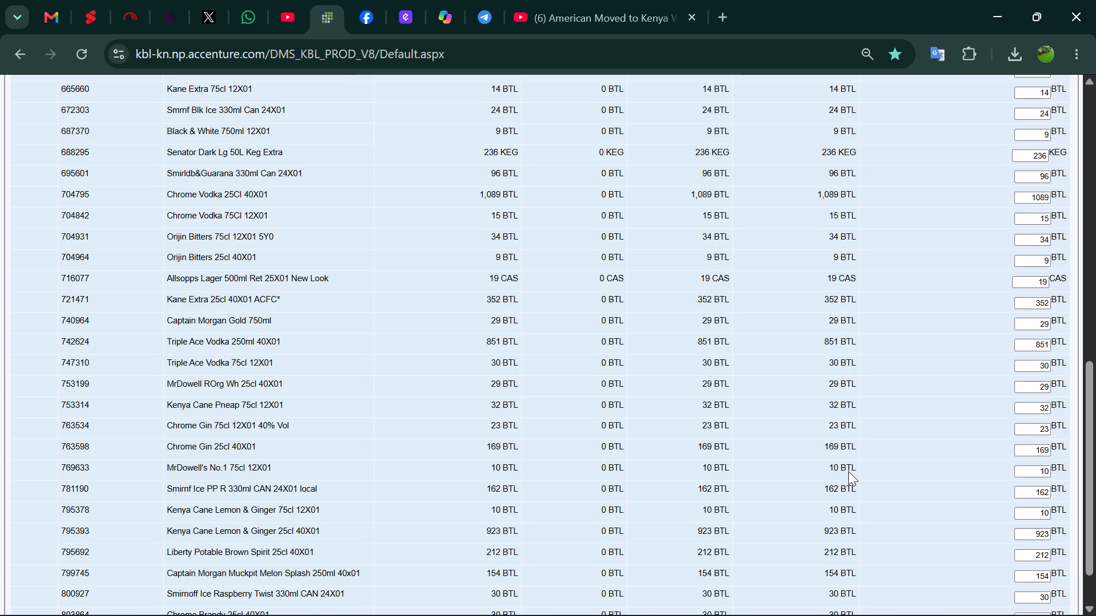
{"action": "scroll", "coordinate": [845, 462], "scroll_direction": "down", "scroll_amount": 2}
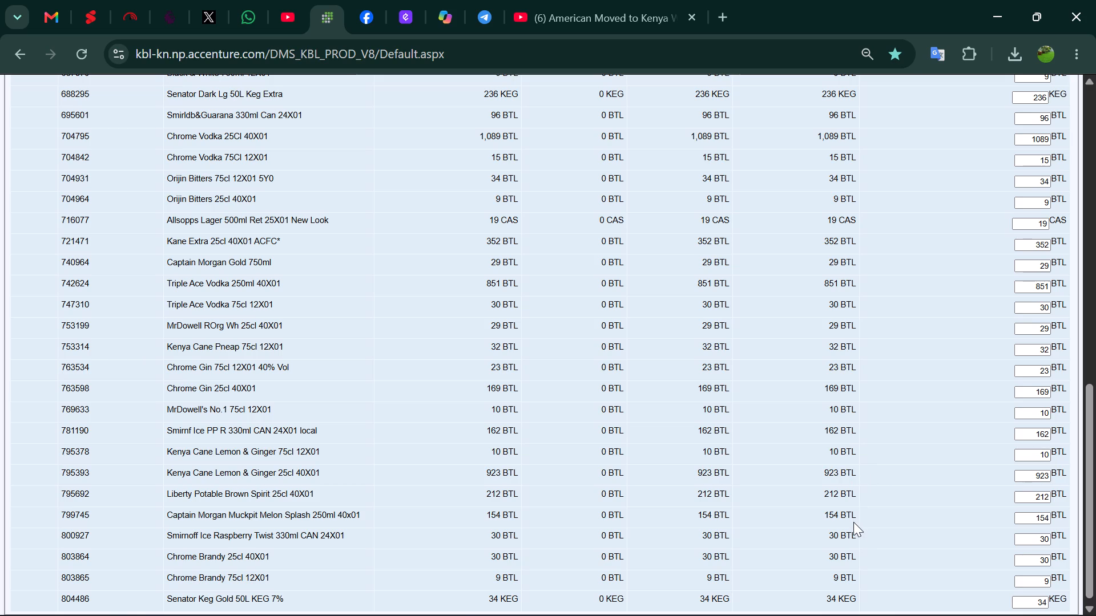
{"action": "scroll", "coordinate": [841, 480], "scroll_direction": "down", "scroll_amount": 8}
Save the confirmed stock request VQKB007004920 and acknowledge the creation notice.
{"action": "scroll", "coordinate": [833, 482], "scroll_direction": "up", "scroll_amount": 11}
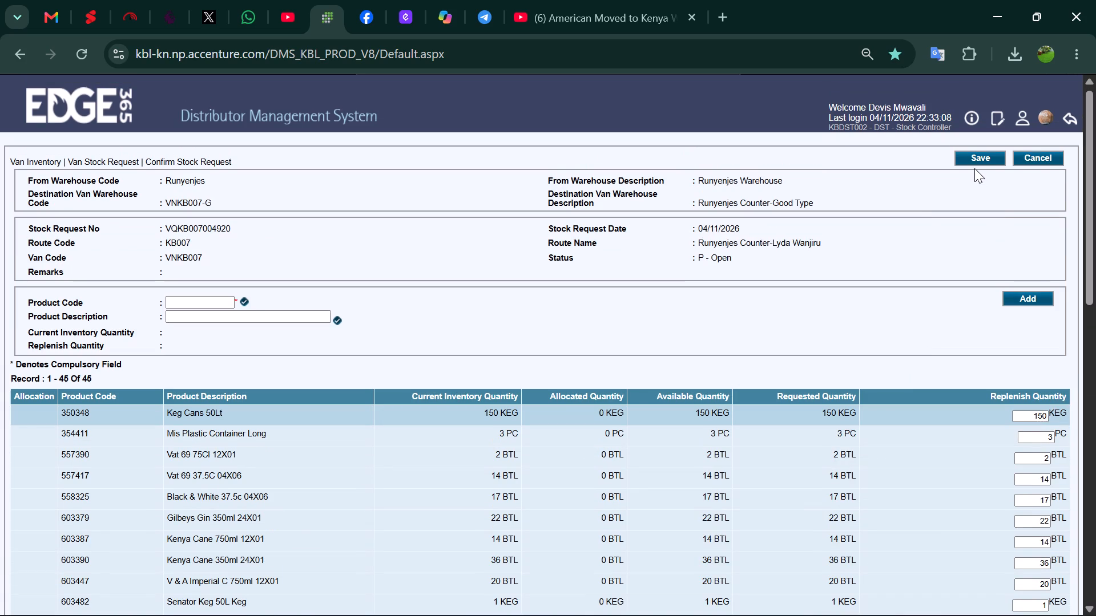
{"action": "left_click", "coordinate": [974, 168]}
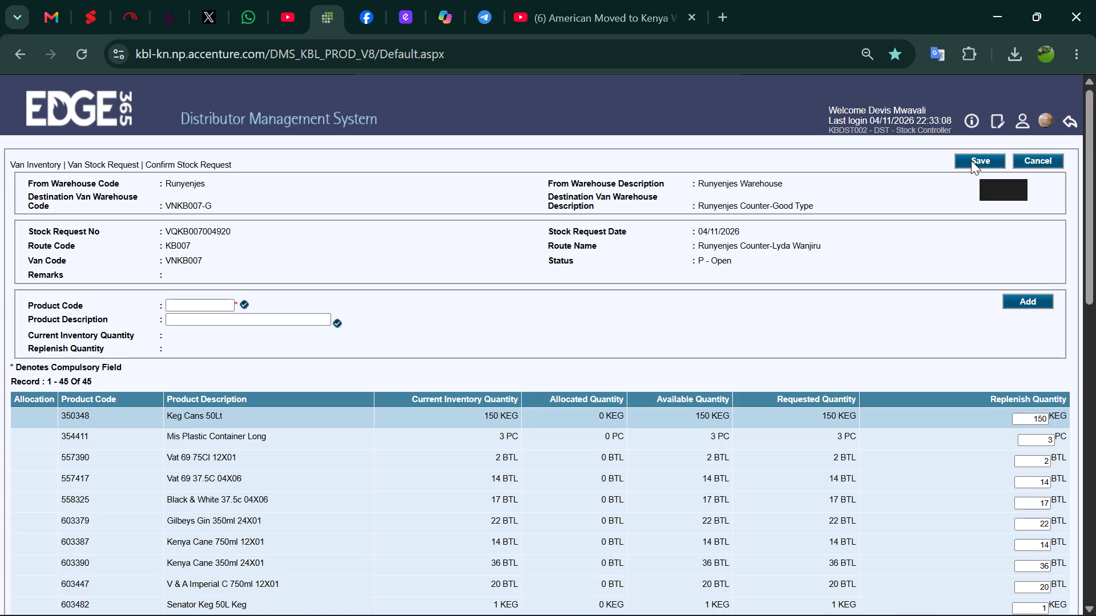
{"action": "left_click", "coordinate": [971, 160]}
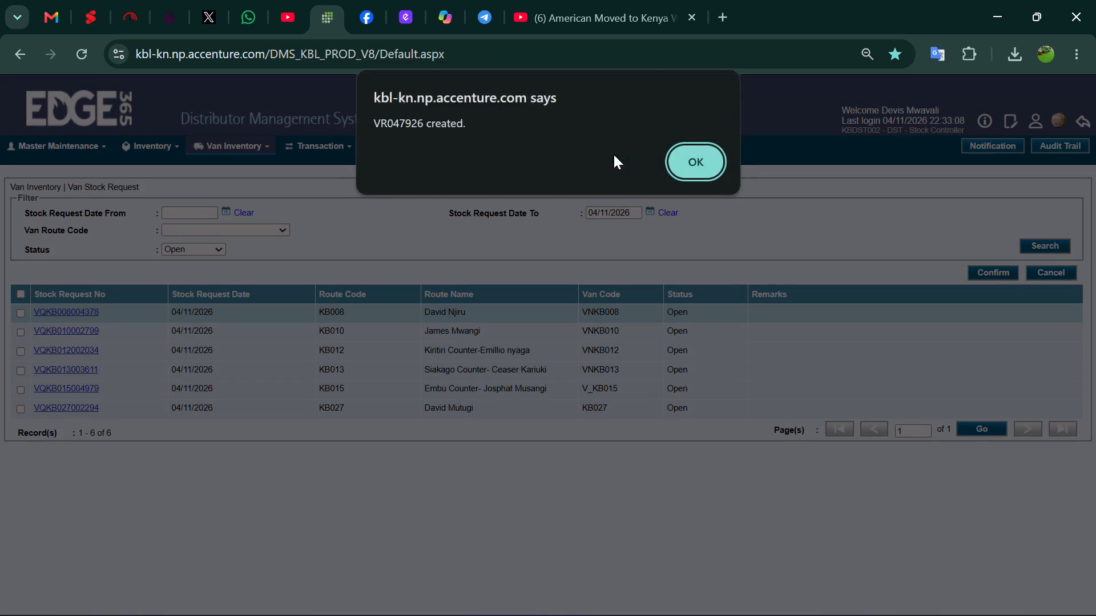
{"action": "left_click", "coordinate": [701, 155]}
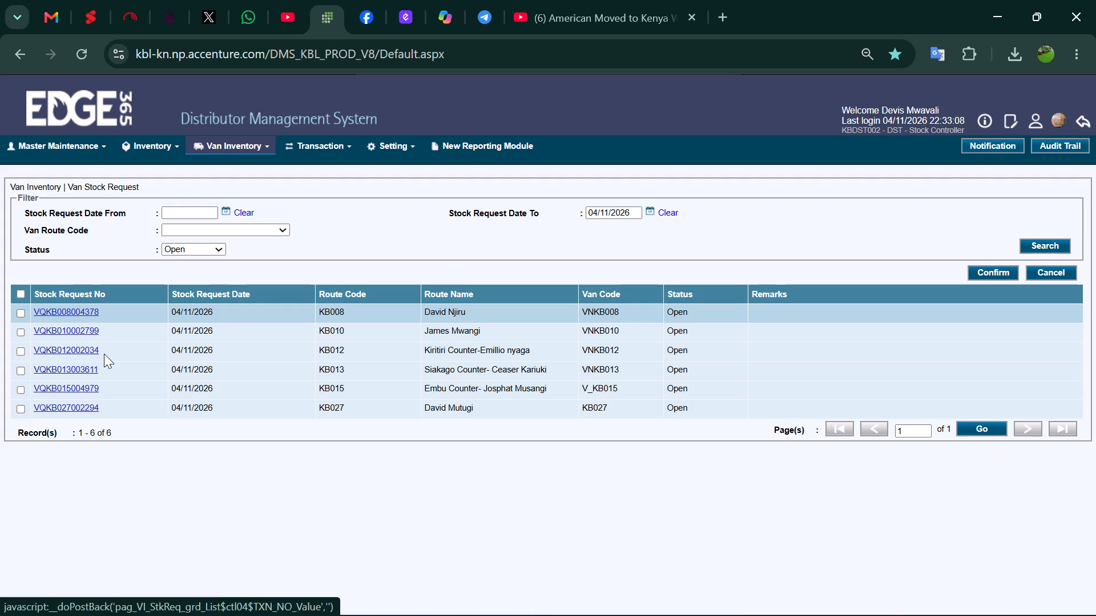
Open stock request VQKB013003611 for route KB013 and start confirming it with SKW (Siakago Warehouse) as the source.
{"action": "left_click", "coordinate": [71, 368]}
{"action": "left_click", "coordinate": [932, 157]}
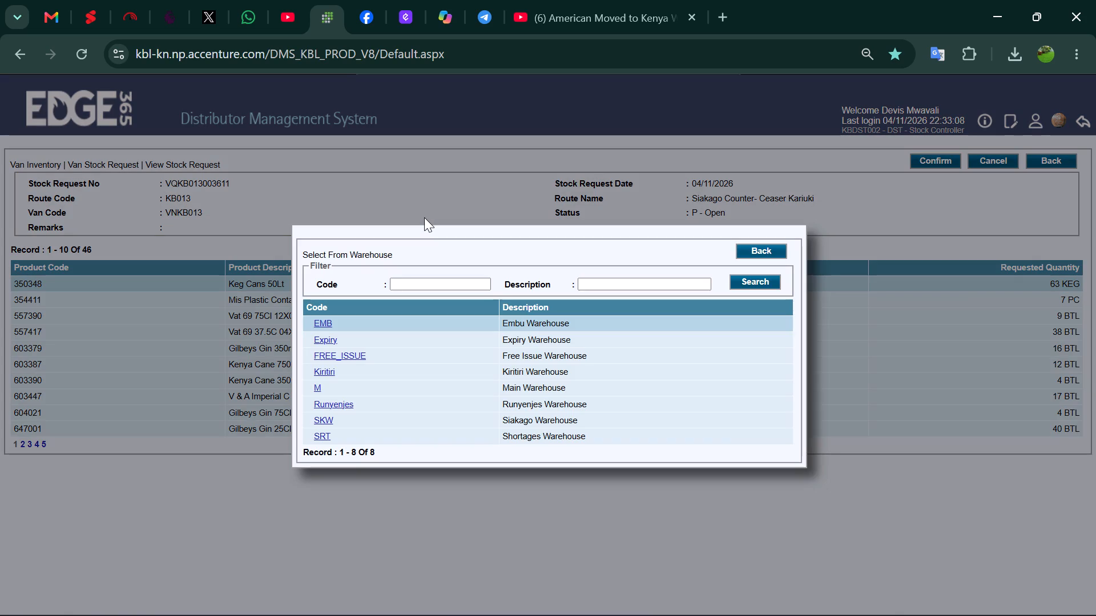
{"action": "left_click", "coordinate": [321, 420]}
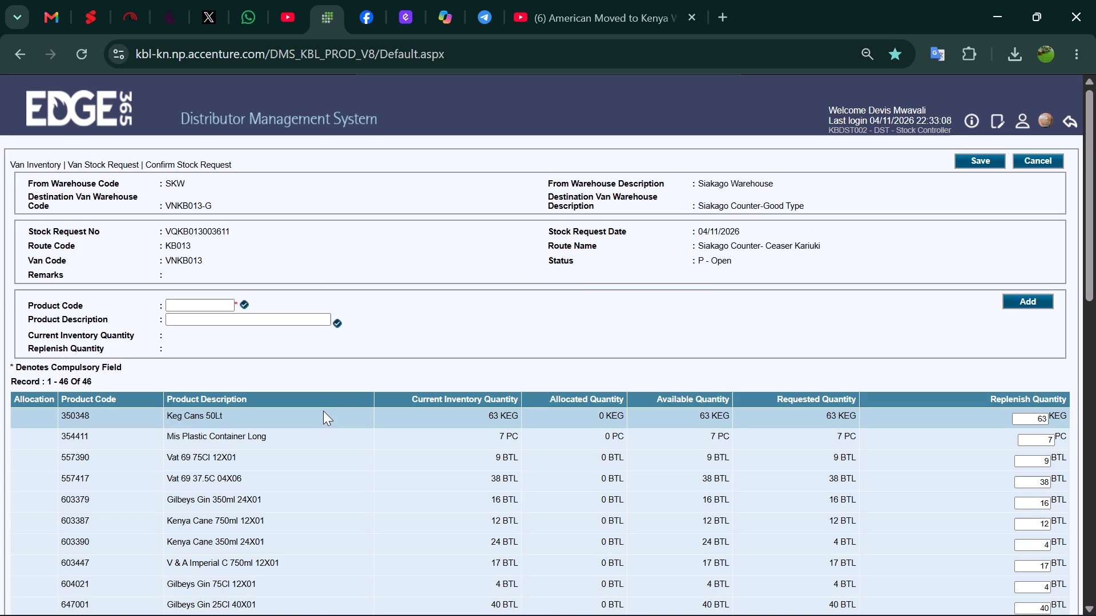
Set the replenish quantity of Kenya Cane 350ml 24X01 (603390) to 24 bottles.
{"action": "scroll", "coordinate": [691, 295], "scroll_direction": "down", "scroll_amount": 2}
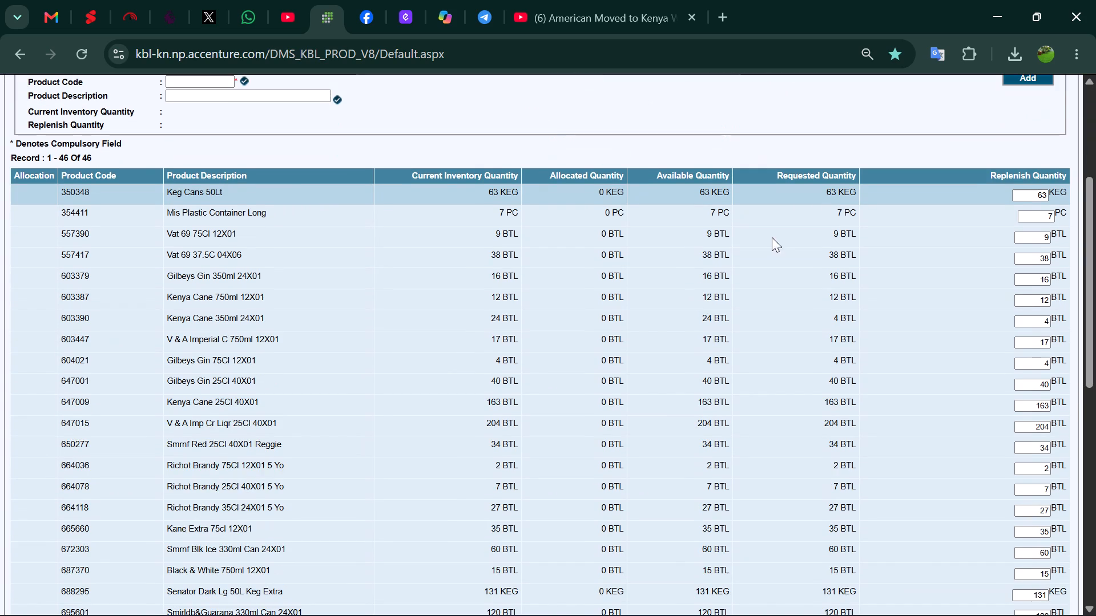
{"action": "scroll", "coordinate": [824, 261], "scroll_direction": "down", "scroll_amount": 1}
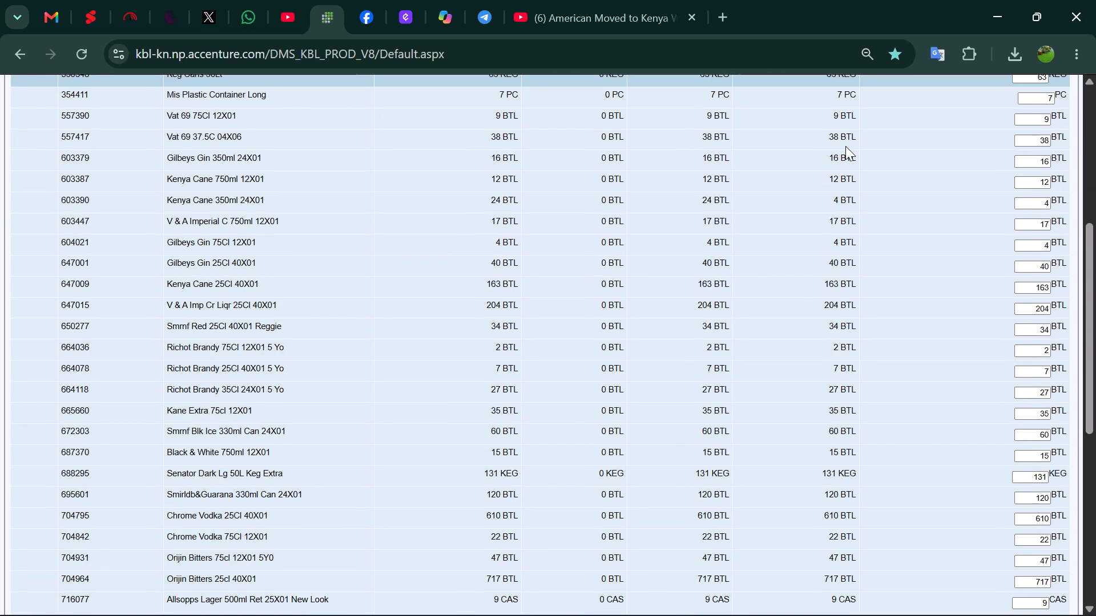
{"action": "scroll", "coordinate": [845, 146], "scroll_direction": "up", "scroll_amount": 1}
{"action": "scroll", "coordinate": [823, 218], "scroll_direction": "down", "scroll_amount": 1}
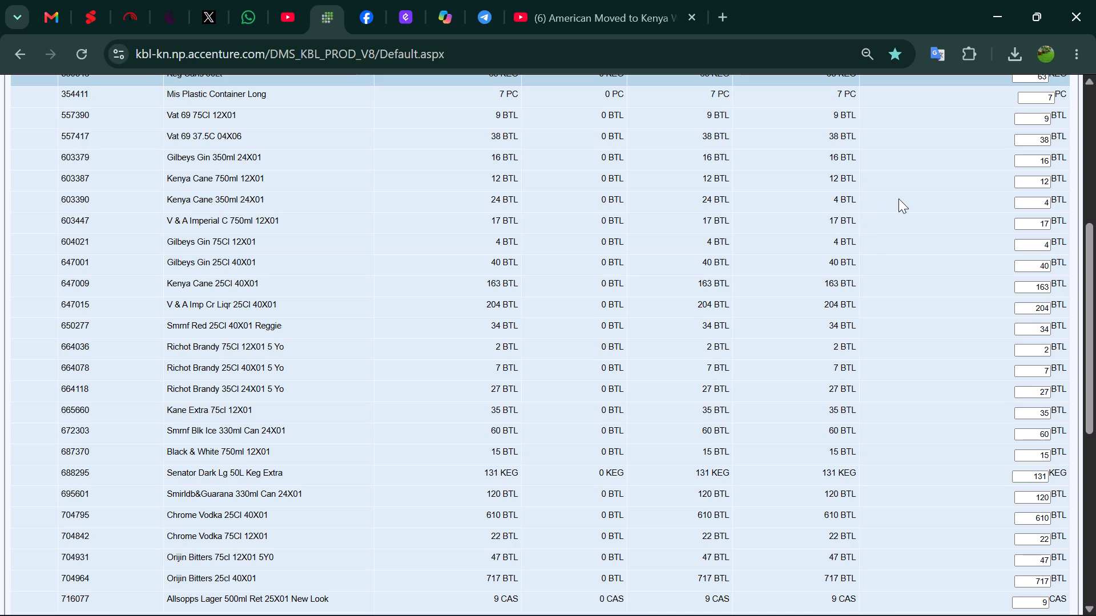
{"action": "left_click", "coordinate": [1024, 200]}
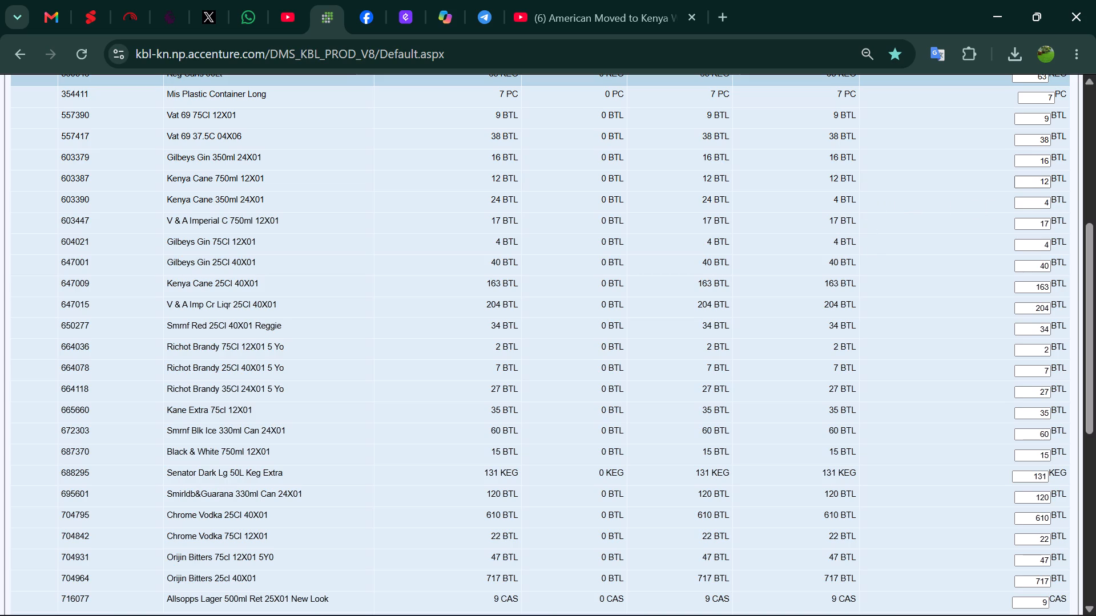
{"action": "key", "text": "2"}
{"action": "left_click", "coordinate": [772, 208]}
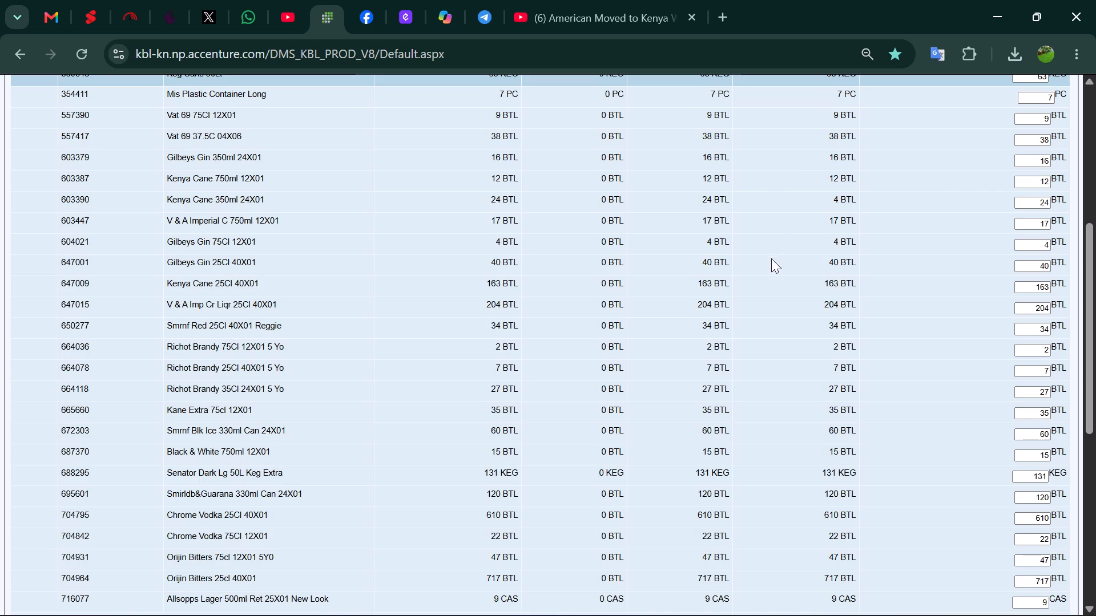
Review the available, requested and replenish quantities of all products in the KB013 stock request.
{"action": "scroll", "coordinate": [770, 305], "scroll_direction": "down", "scroll_amount": 1}
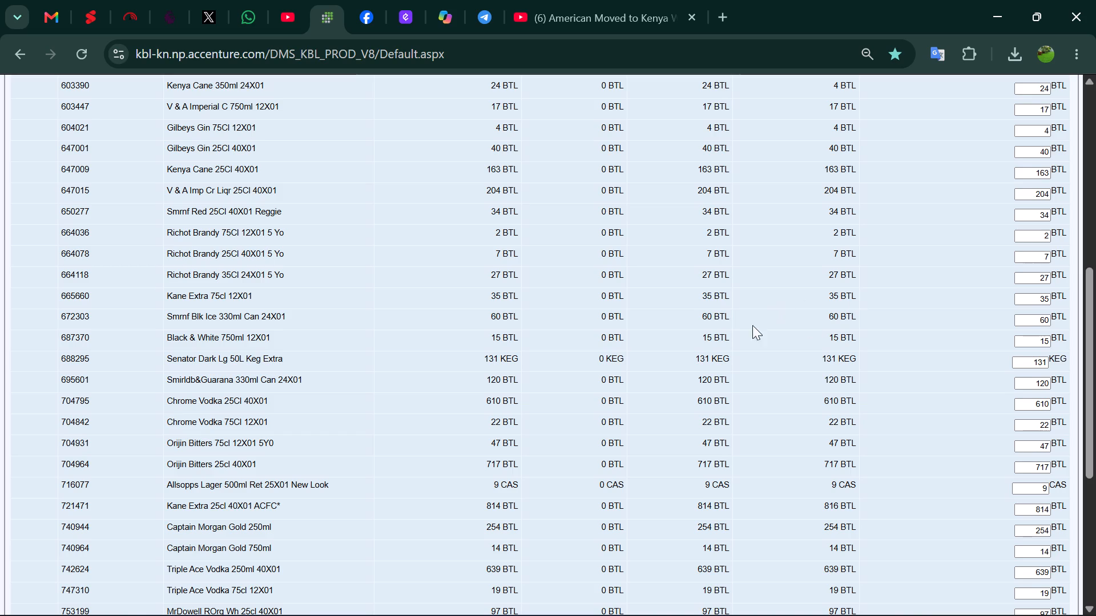
{"action": "scroll", "coordinate": [789, 338], "scroll_direction": "down", "scroll_amount": 1}
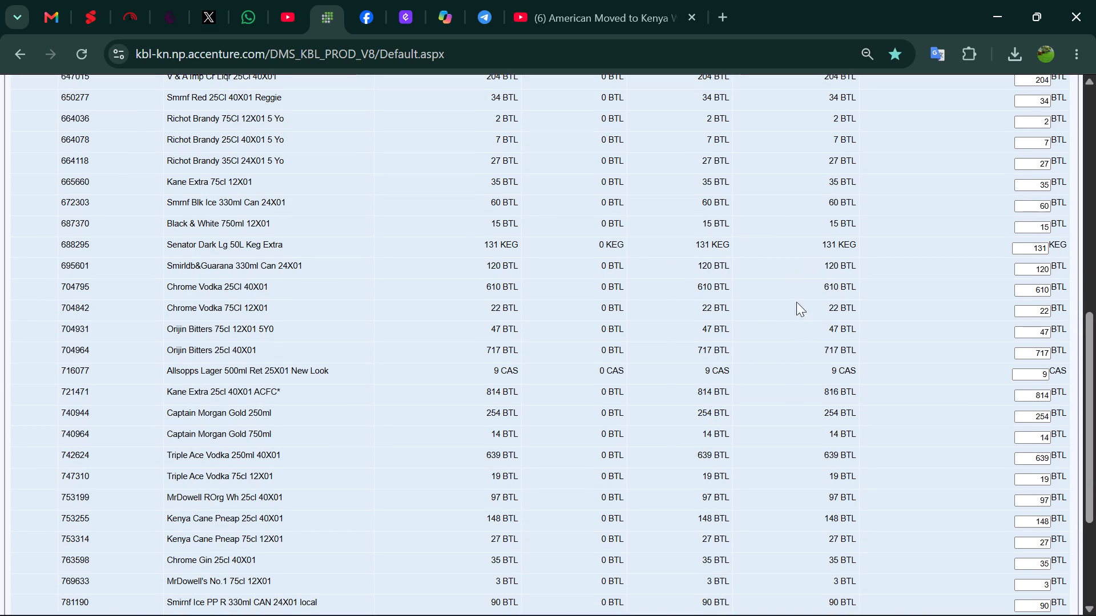
{"action": "scroll", "coordinate": [762, 288], "scroll_direction": "down", "scroll_amount": 1}
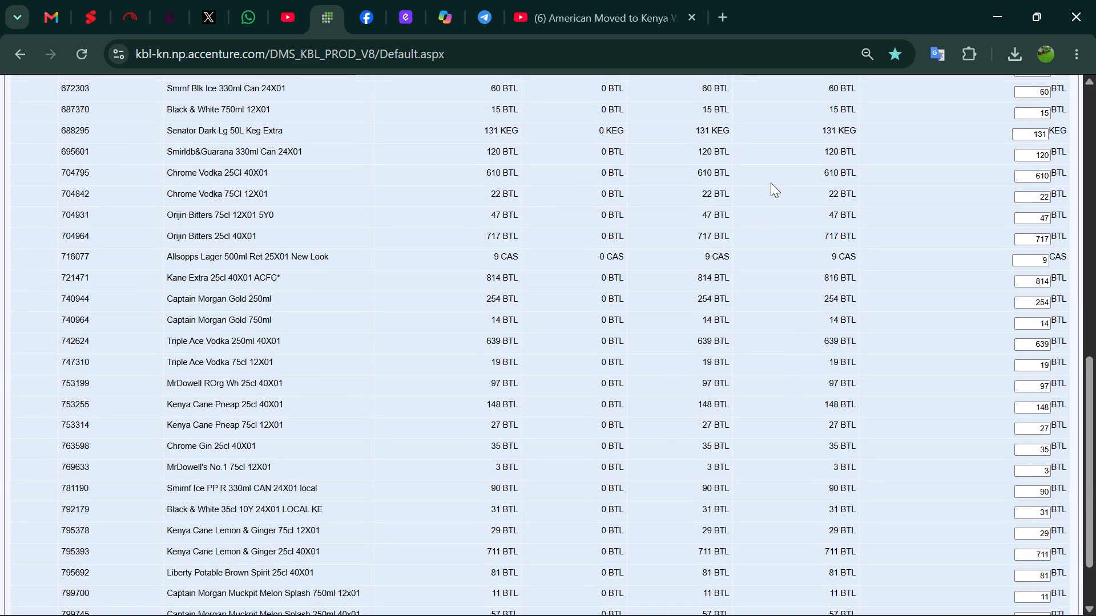
{"action": "scroll", "coordinate": [795, 126], "scroll_direction": "down", "scroll_amount": 1}
{"action": "scroll", "coordinate": [795, 126], "scroll_direction": "up", "scroll_amount": 2}
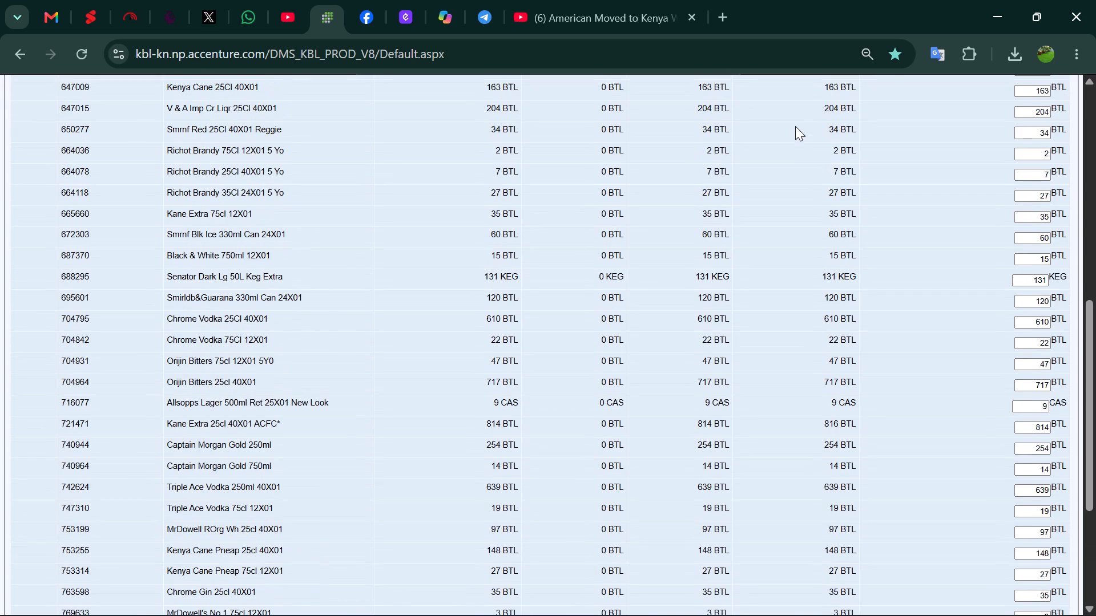
{"action": "scroll", "coordinate": [785, 137], "scroll_direction": "up", "scroll_amount": 1}
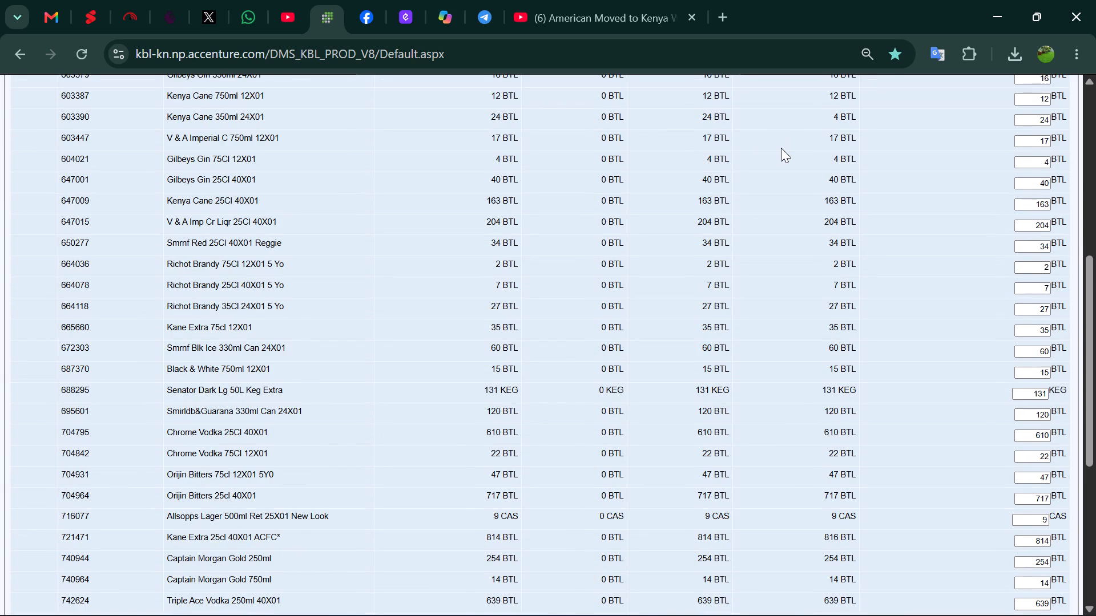
{"action": "scroll", "coordinate": [781, 148], "scroll_direction": "up", "scroll_amount": 1}
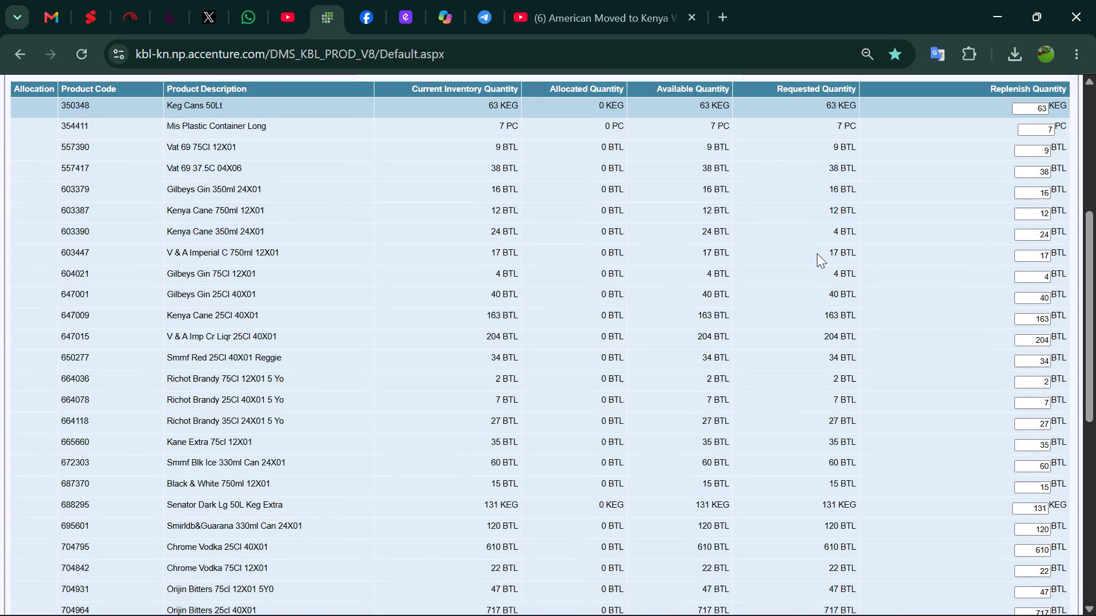
{"action": "scroll", "coordinate": [817, 253], "scroll_direction": "down", "scroll_amount": 1}
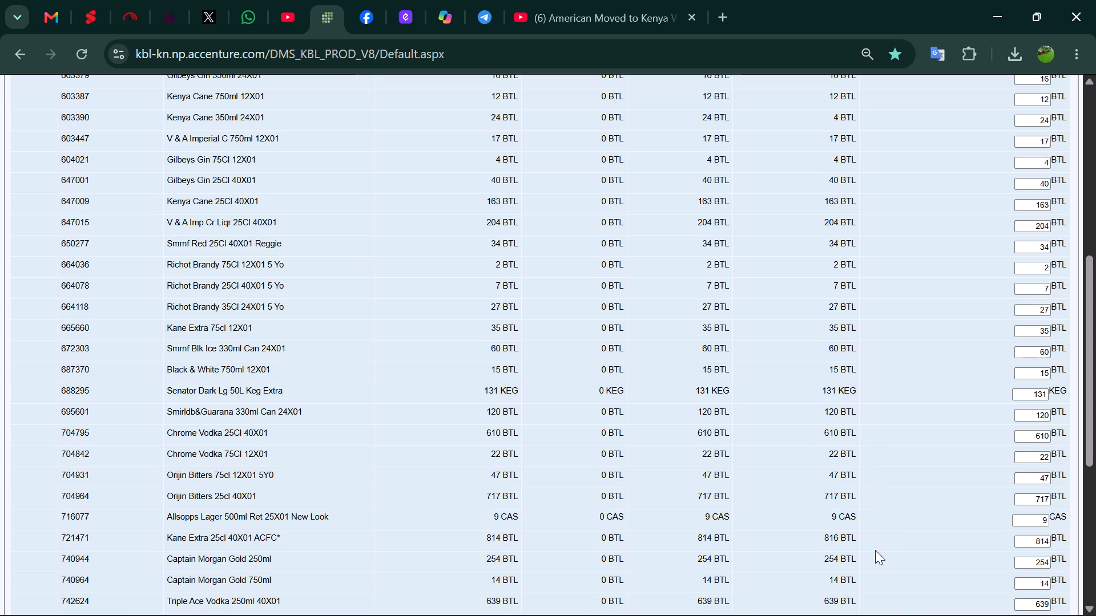
{"action": "scroll", "coordinate": [856, 447], "scroll_direction": "down", "scroll_amount": 2}
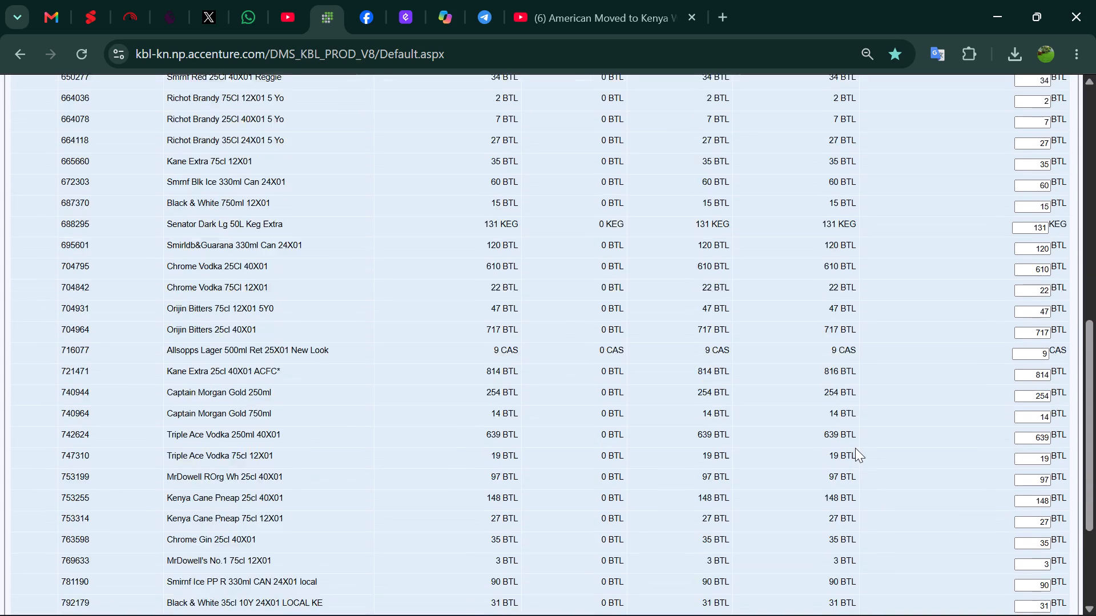
{"action": "scroll", "coordinate": [855, 448], "scroll_direction": "down", "scroll_amount": 4}
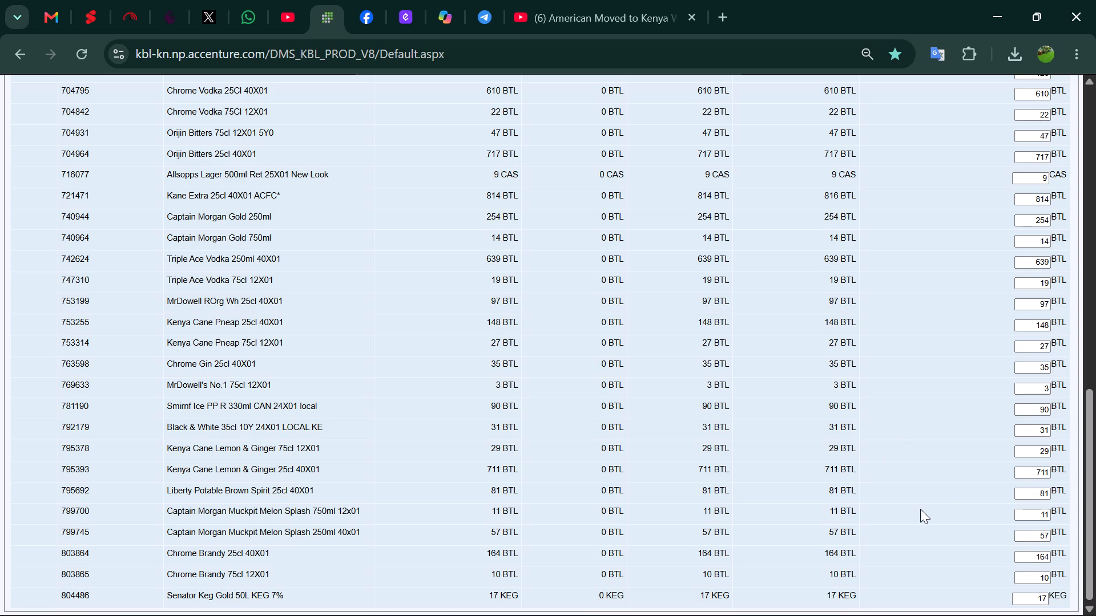
{"action": "scroll", "coordinate": [953, 484], "scroll_direction": "up", "scroll_amount": 1}
{"action": "scroll", "coordinate": [953, 484], "scroll_direction": "down", "scroll_amount": 1}
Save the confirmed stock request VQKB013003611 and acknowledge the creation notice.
{"action": "scroll", "coordinate": [953, 484], "scroll_direction": "up", "scroll_amount": 1}
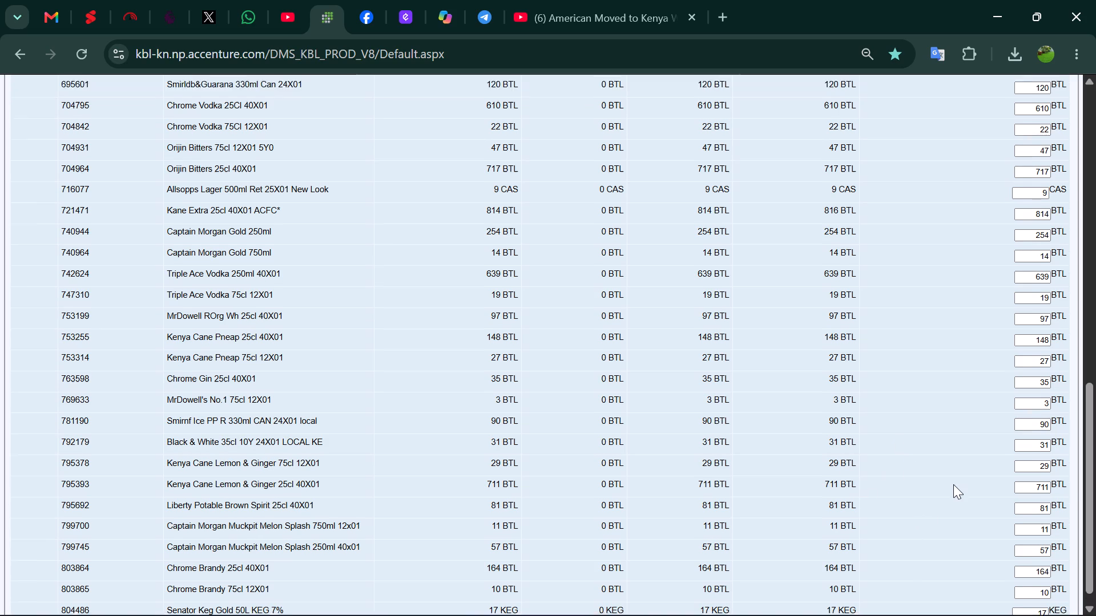
{"action": "scroll", "coordinate": [953, 484], "scroll_direction": "up", "scroll_amount": 5}
{"action": "scroll", "coordinate": [948, 369], "scroll_direction": "up", "scroll_amount": 3}
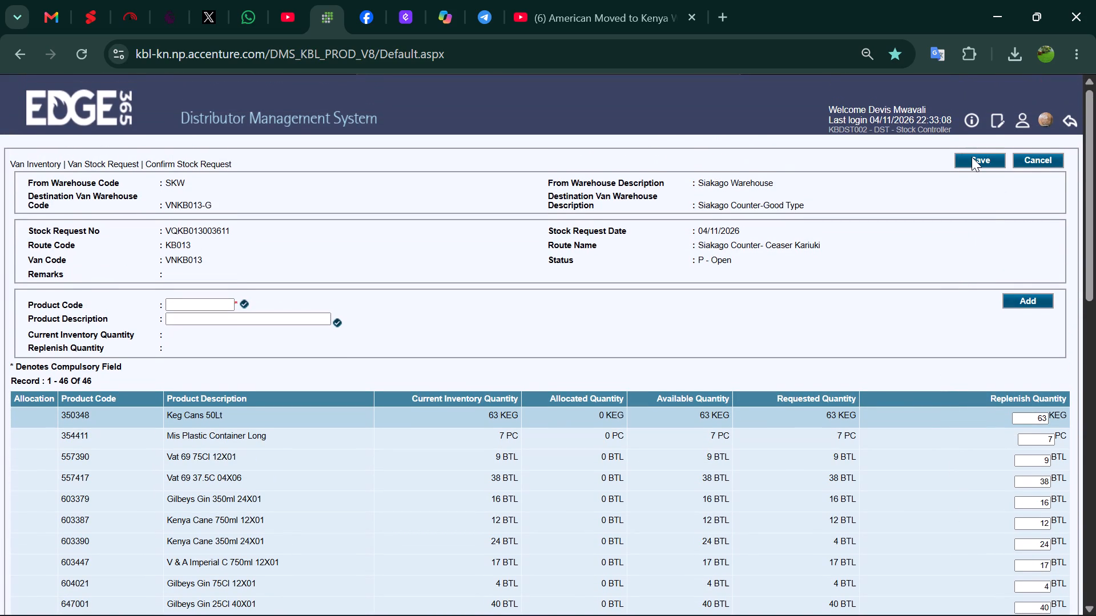
{"action": "left_click", "coordinate": [972, 157]}
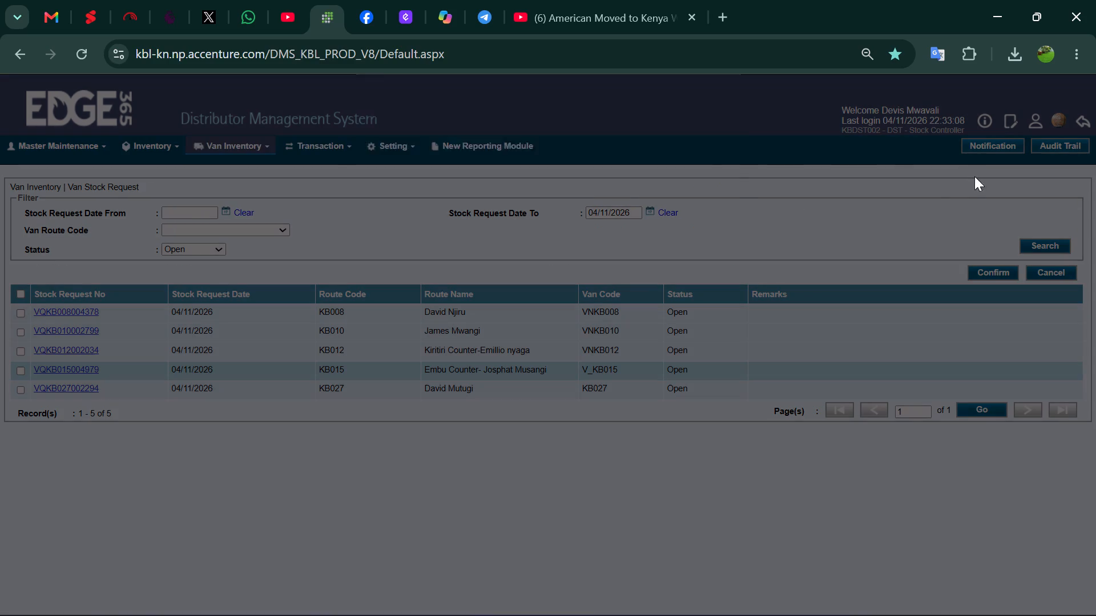
{"action": "left_click", "coordinate": [688, 164]}
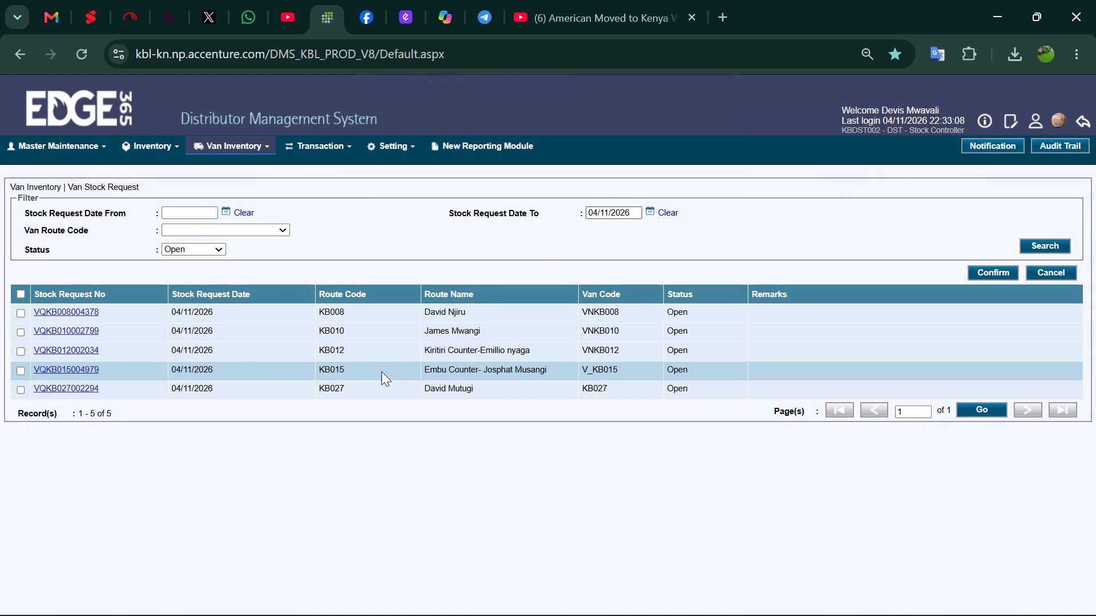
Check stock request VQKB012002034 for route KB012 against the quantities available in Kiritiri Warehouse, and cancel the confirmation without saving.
{"action": "left_click", "coordinate": [76, 350]}
{"action": "left_click", "coordinate": [920, 161]}
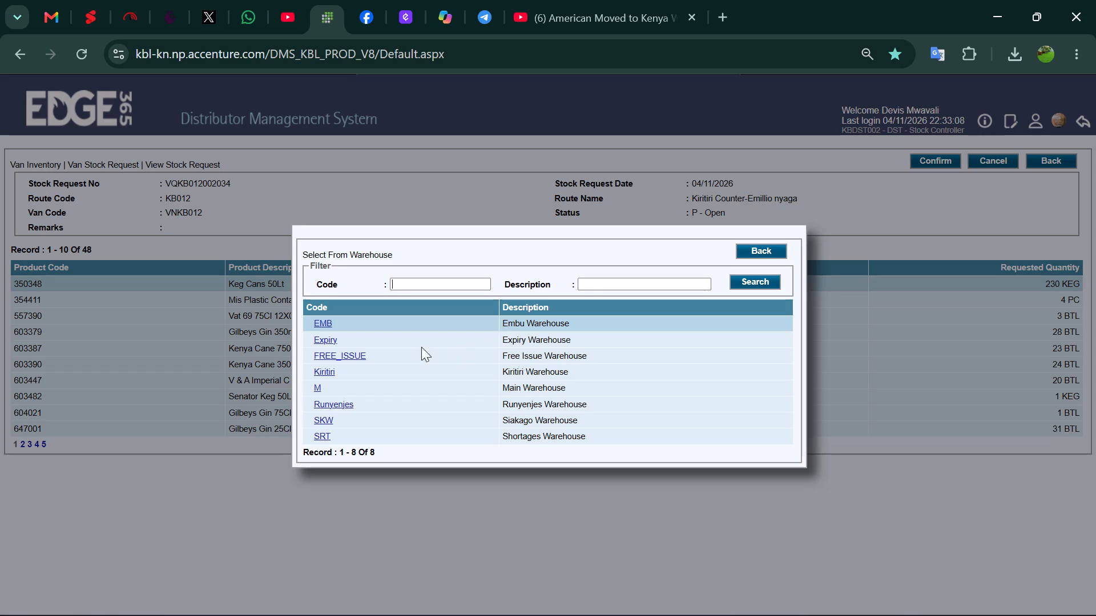
{"action": "left_click", "coordinate": [329, 371]}
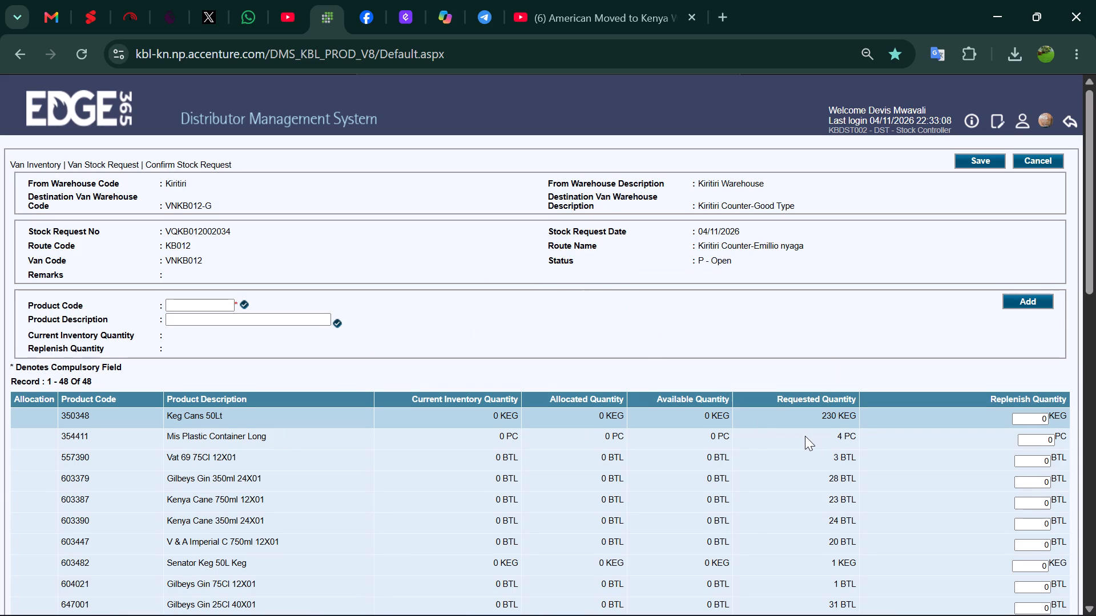
{"action": "scroll", "coordinate": [805, 429], "scroll_direction": "down", "scroll_amount": 6}
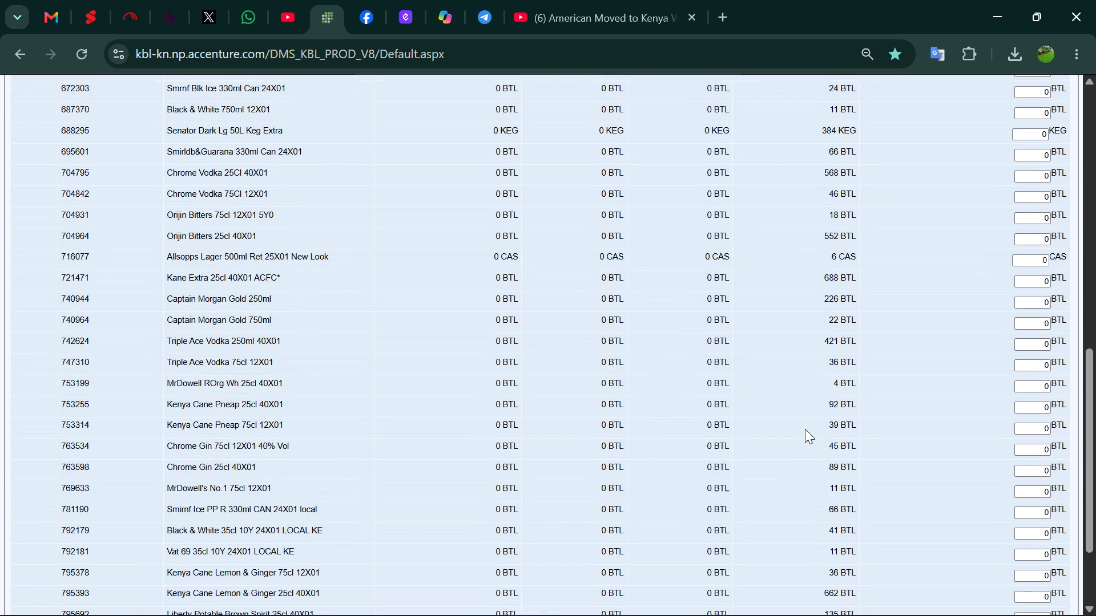
{"action": "scroll", "coordinate": [805, 429], "scroll_direction": "down", "scroll_amount": 6}
{"action": "scroll", "coordinate": [805, 429], "scroll_direction": "up", "scroll_amount": 12}
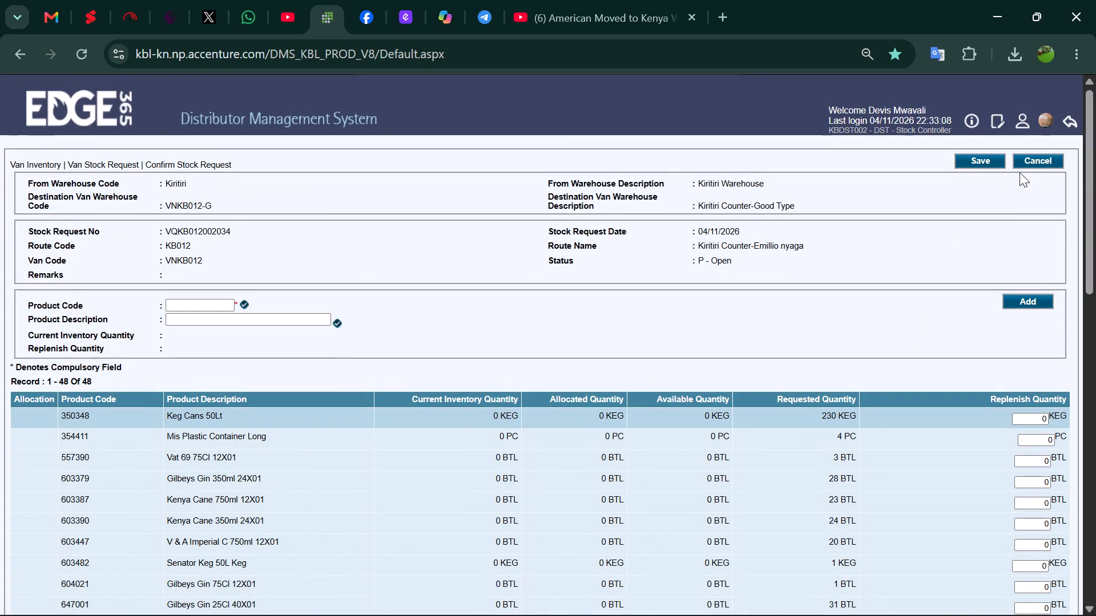
{"action": "left_click", "coordinate": [1038, 158]}
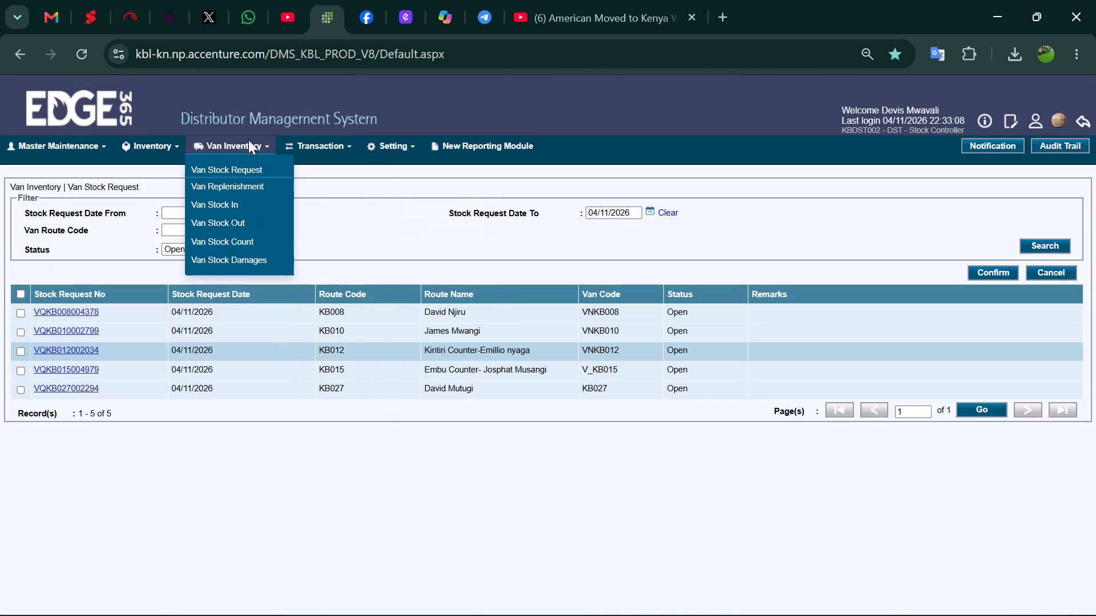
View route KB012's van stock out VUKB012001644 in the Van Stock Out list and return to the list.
{"action": "left_click", "coordinate": [229, 224]}
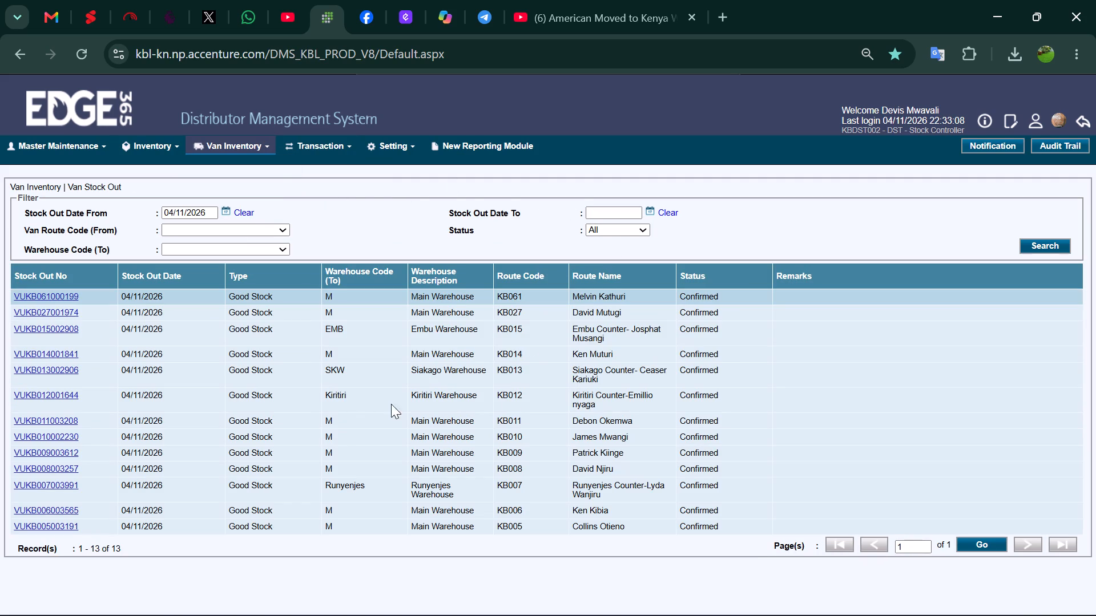
{"action": "left_click", "coordinate": [64, 391]}
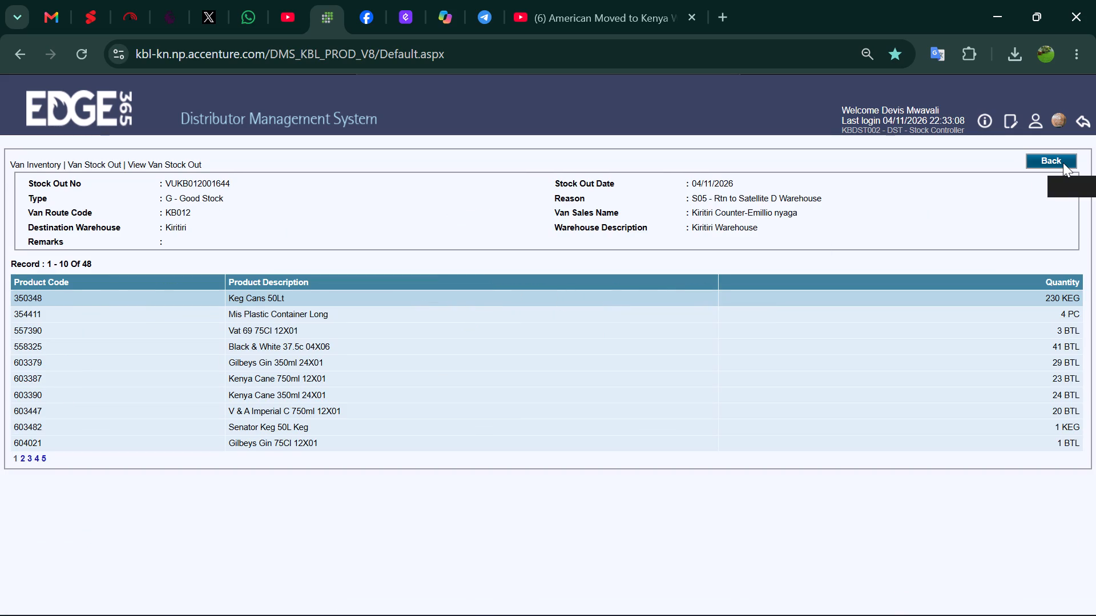
{"action": "left_click", "coordinate": [1063, 163]}
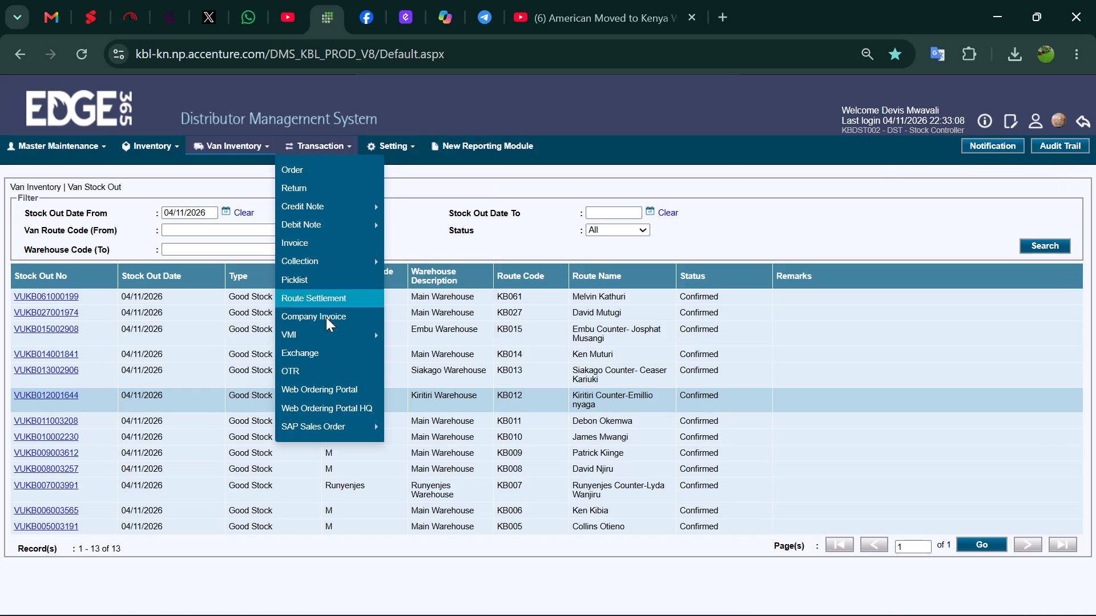
Start a new daily order in the Web Ordering Portal with the Daily Purchase Plan and the Beer category.
{"action": "left_click", "coordinate": [329, 391]}
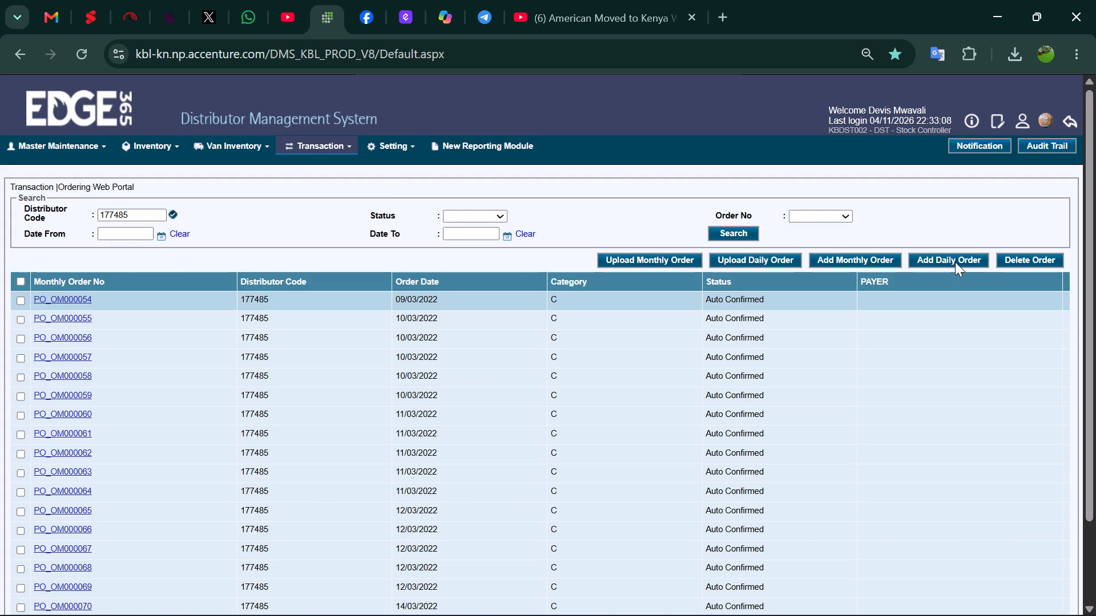
{"action": "left_click", "coordinate": [955, 262]}
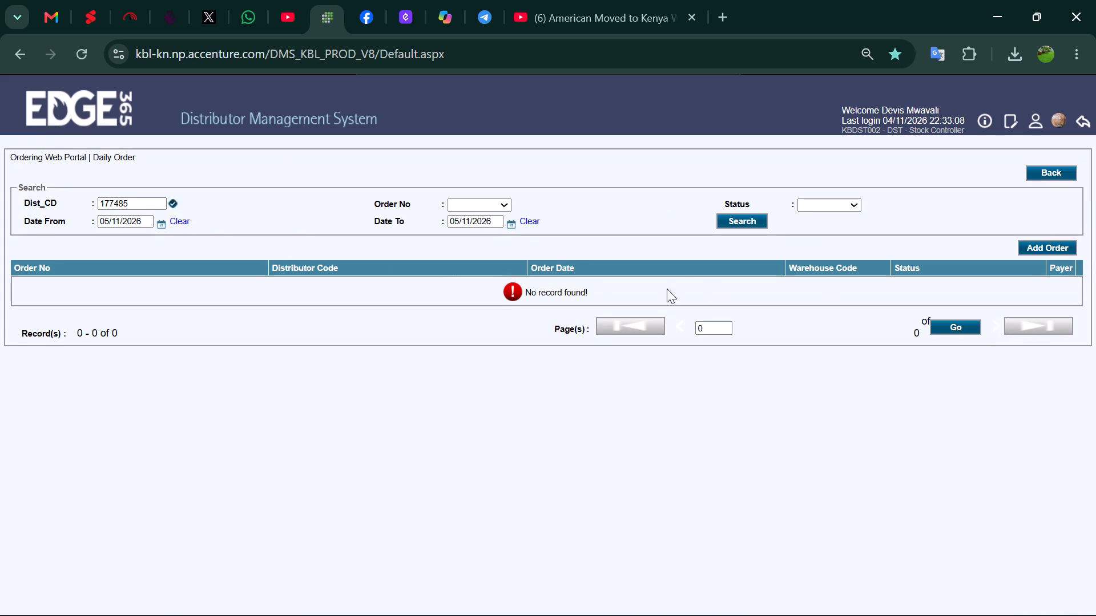
{"action": "left_click", "coordinate": [1027, 248]}
{"action": "left_click", "coordinate": [303, 177]}
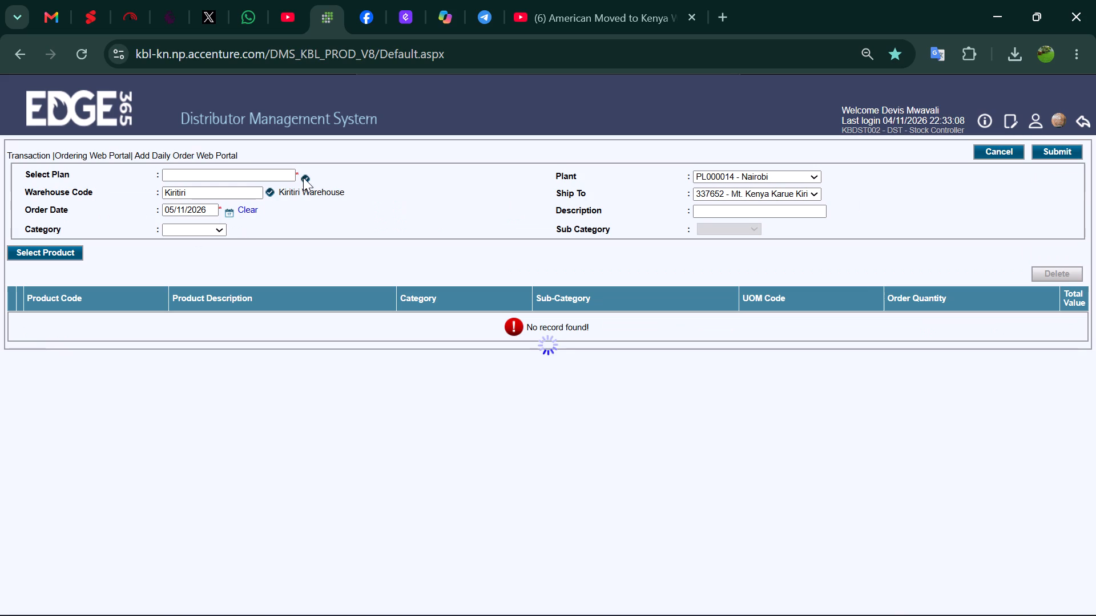
{"action": "left_click", "coordinate": [337, 382]}
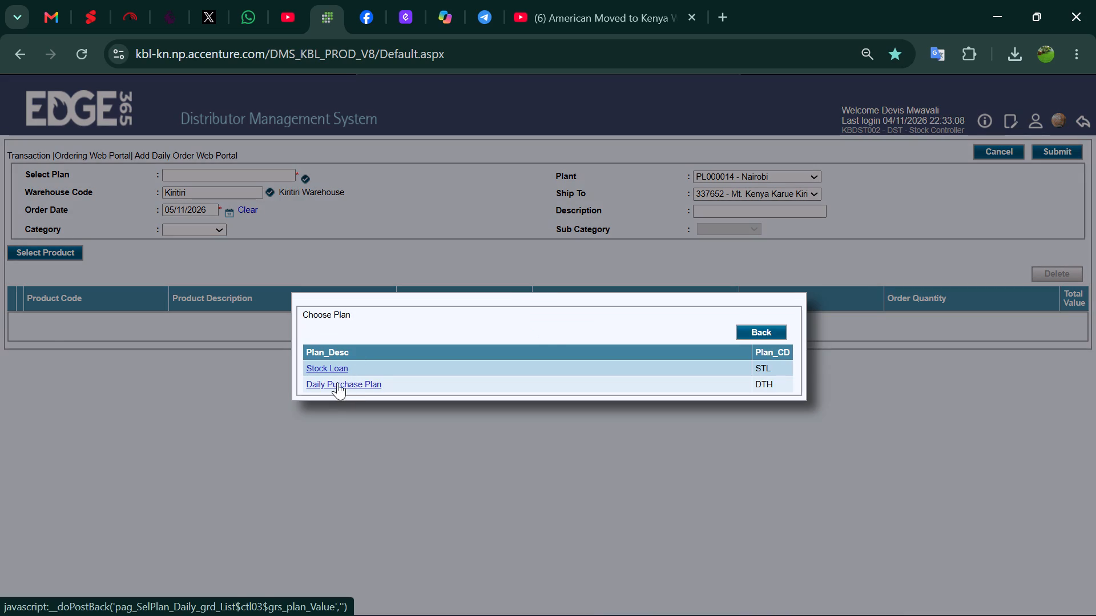
{"action": "left_click", "coordinate": [221, 228]}
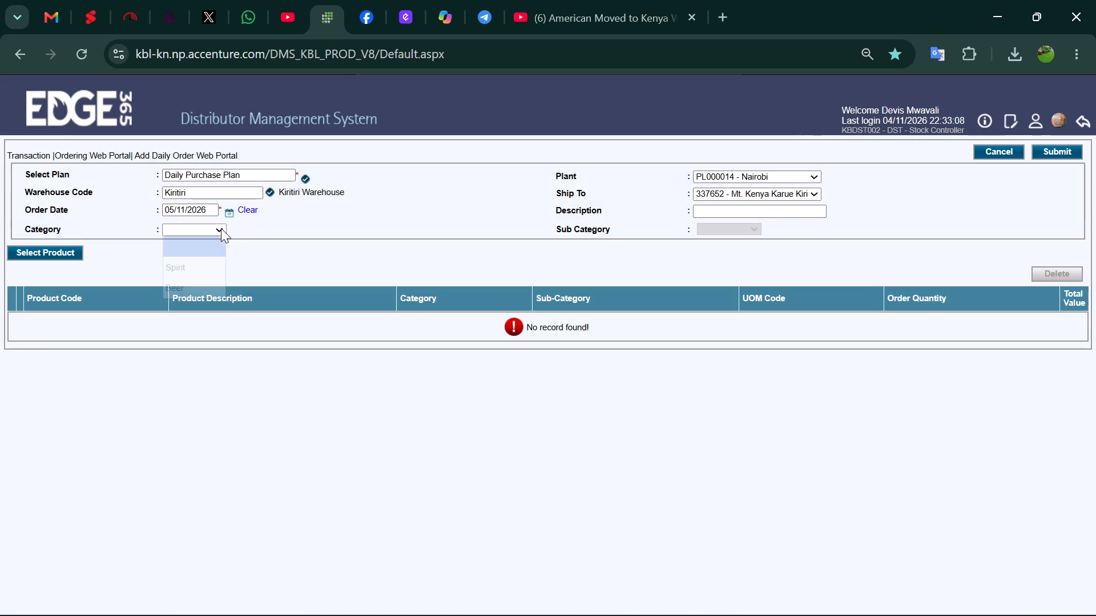
{"action": "left_click", "coordinate": [189, 289]}
Find Senator Dark 50L (688295) by the description DARK and add 216 kegs of it to the daily order.
{"action": "left_click", "coordinate": [60, 251]}
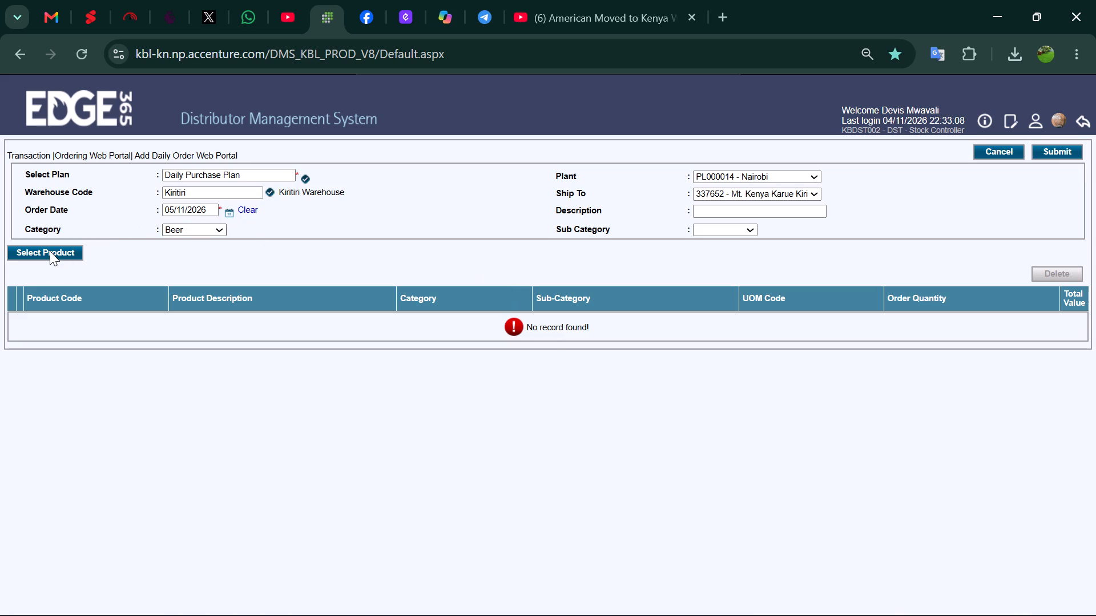
{"action": "left_click", "coordinate": [50, 251]}
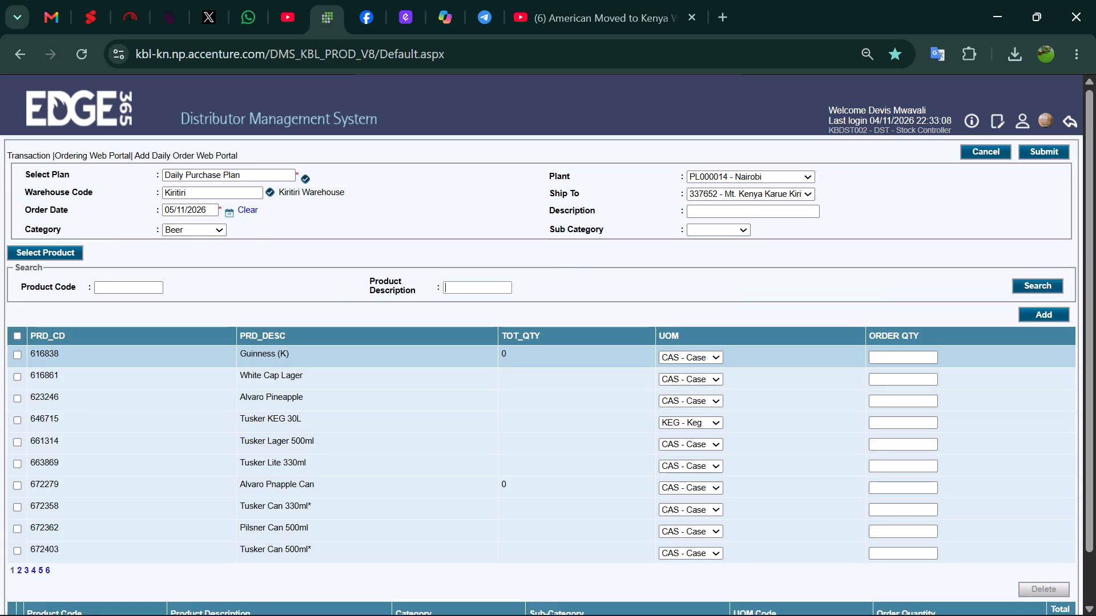
{"action": "left_click", "coordinate": [480, 289]}
{"action": "type", "text": "DARK"}
{"action": "left_click", "coordinate": [1026, 281]}
{"action": "left_click", "coordinate": [21, 353]}
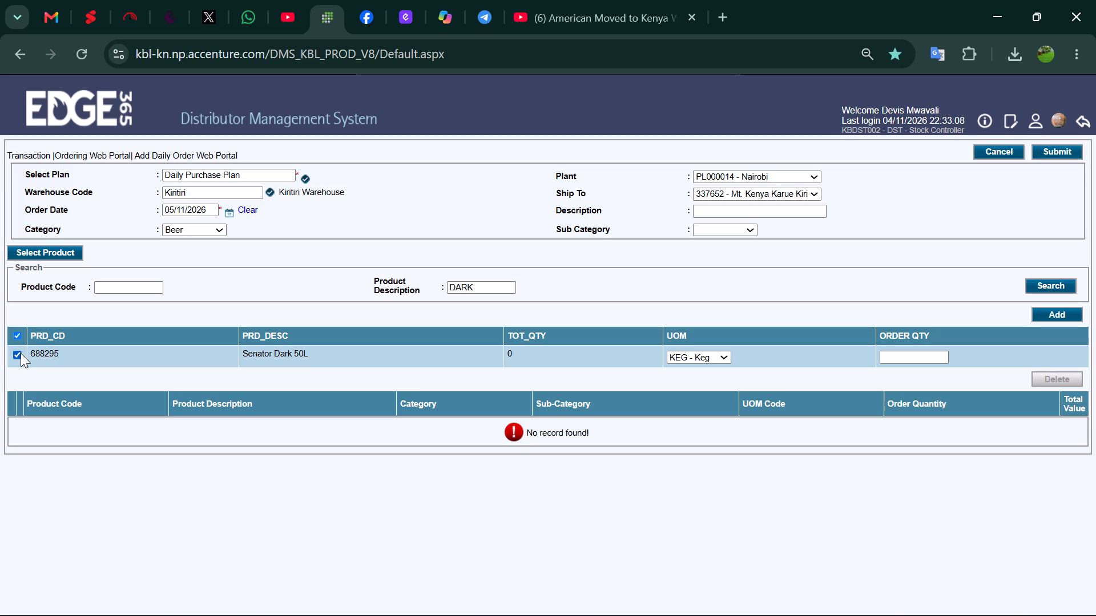
{"action": "left_click", "coordinate": [890, 357]}
{"action": "type", "text": "216"}
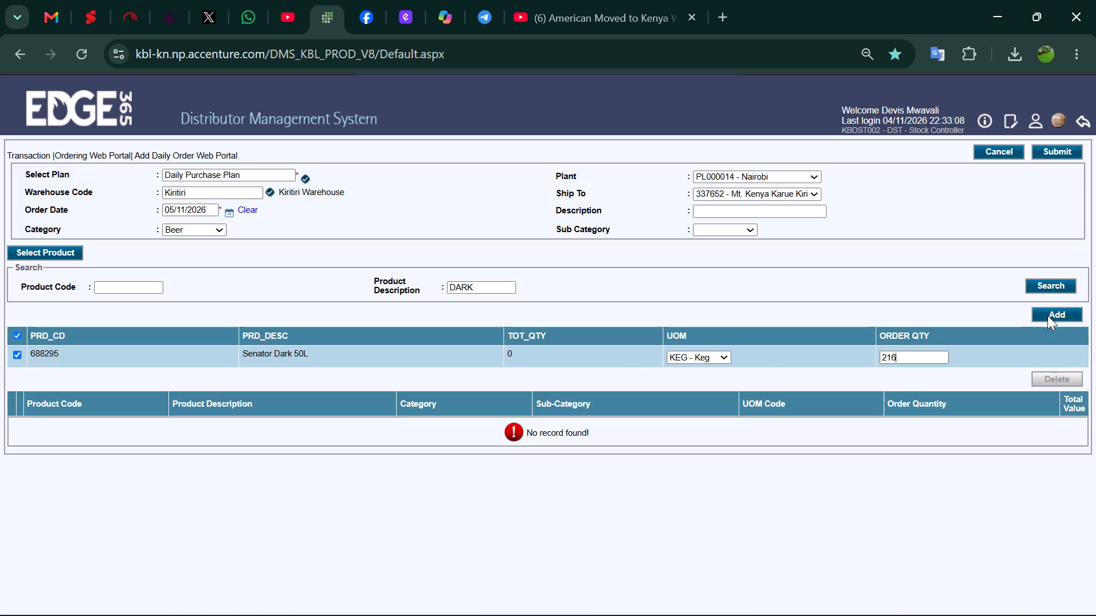
{"action": "left_click", "coordinate": [1047, 315]}
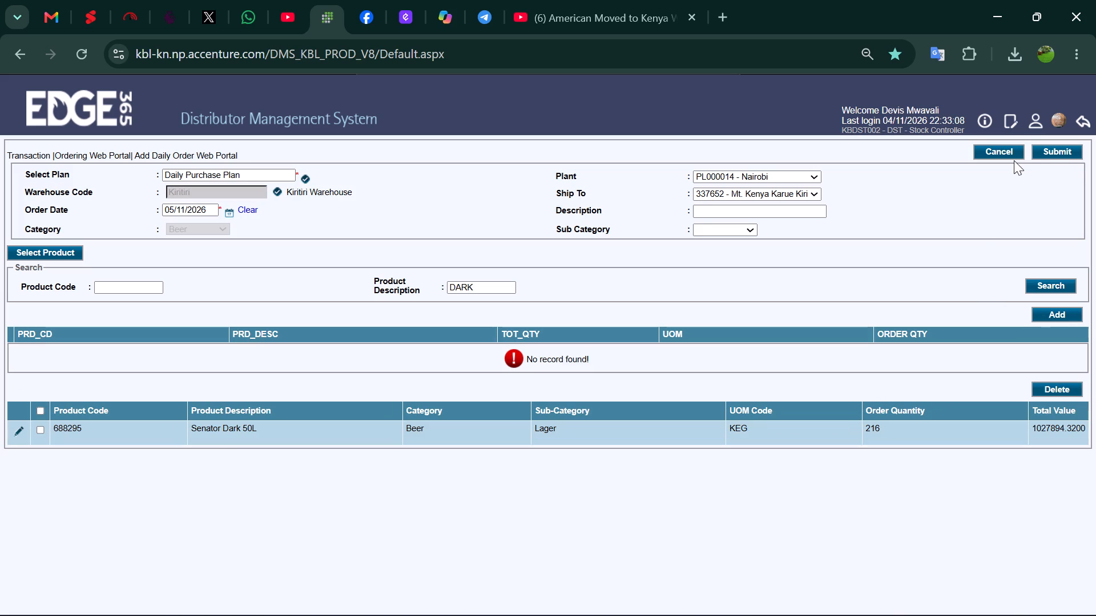
Submit the daily order for Kiritiri Warehouse and acknowledge the insertion notice.
{"action": "left_click", "coordinate": [1046, 152]}
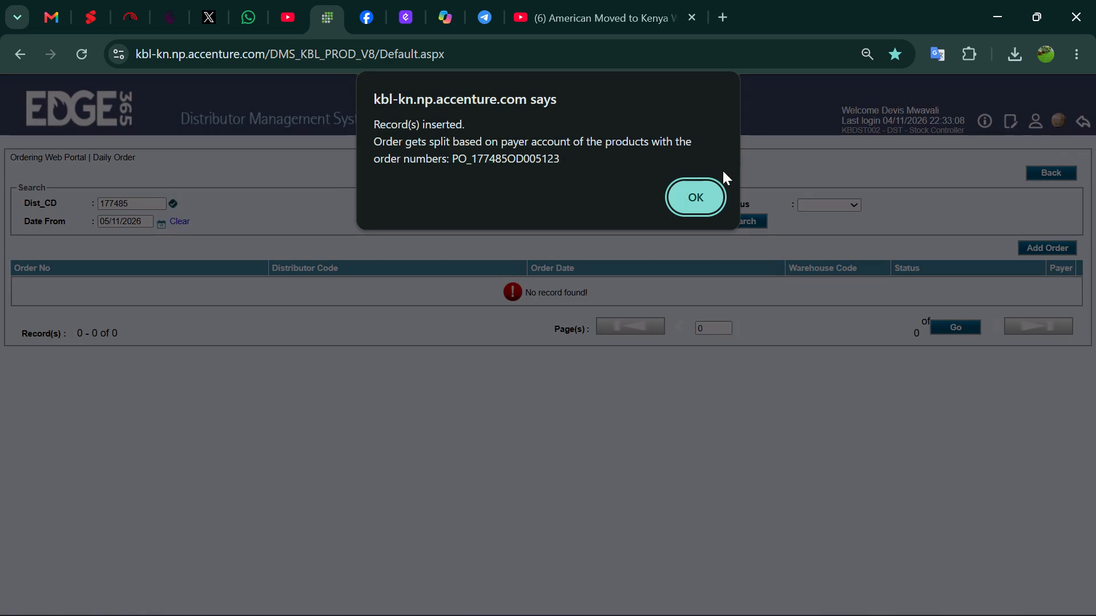
{"action": "left_click", "coordinate": [690, 188]}
{"action": "left_click", "coordinate": [740, 218]}
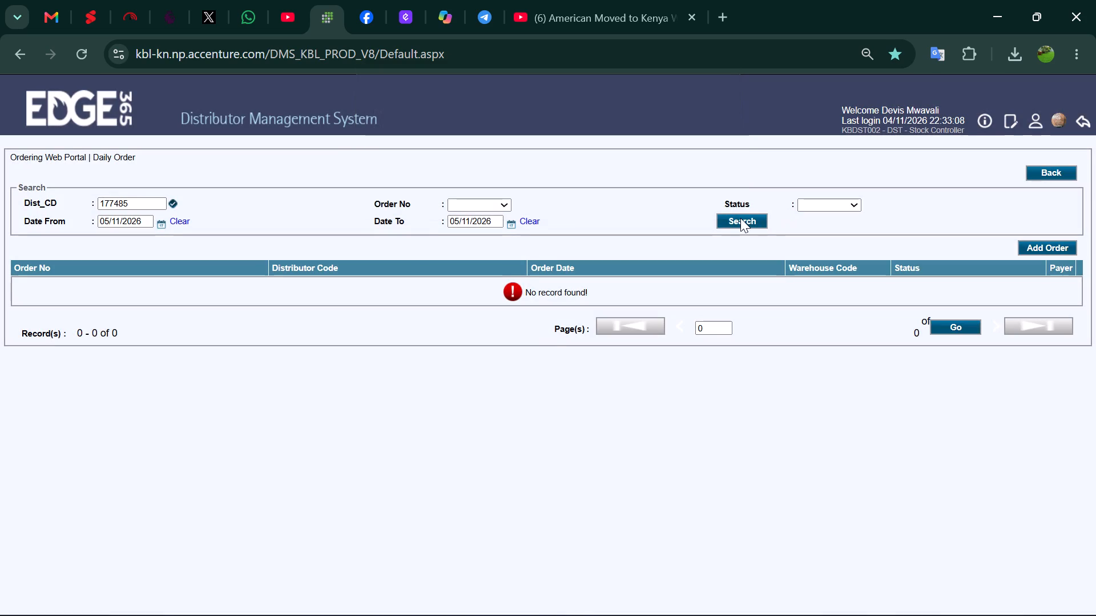
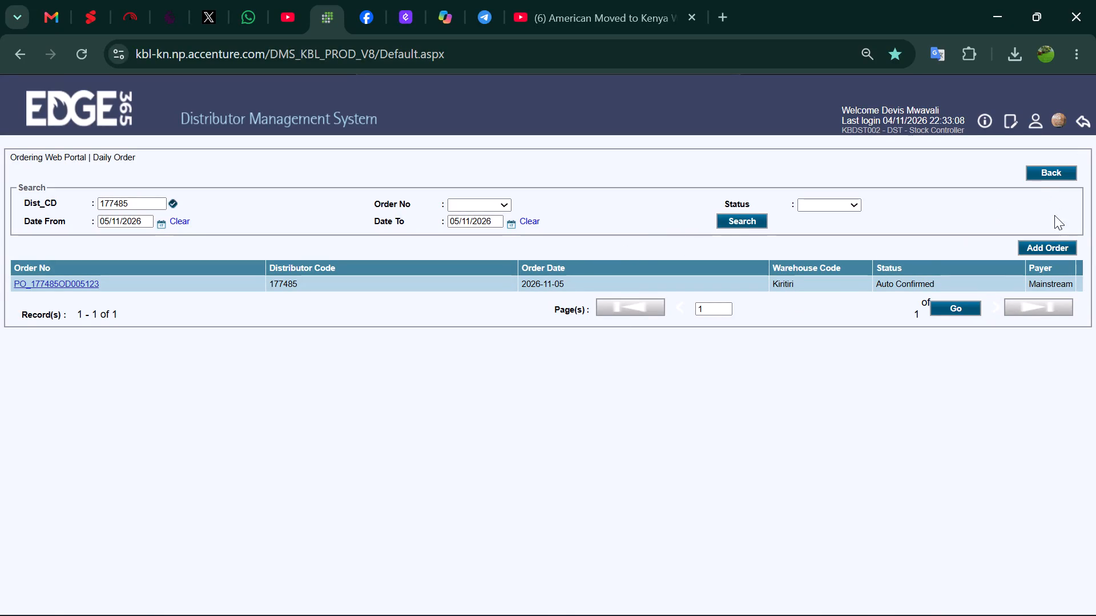
Start another daily order with the Daily Purchase Plan, Runyenjes Warehouse (found by code RUNY) and the Beer category.
{"action": "left_click", "coordinate": [1036, 245]}
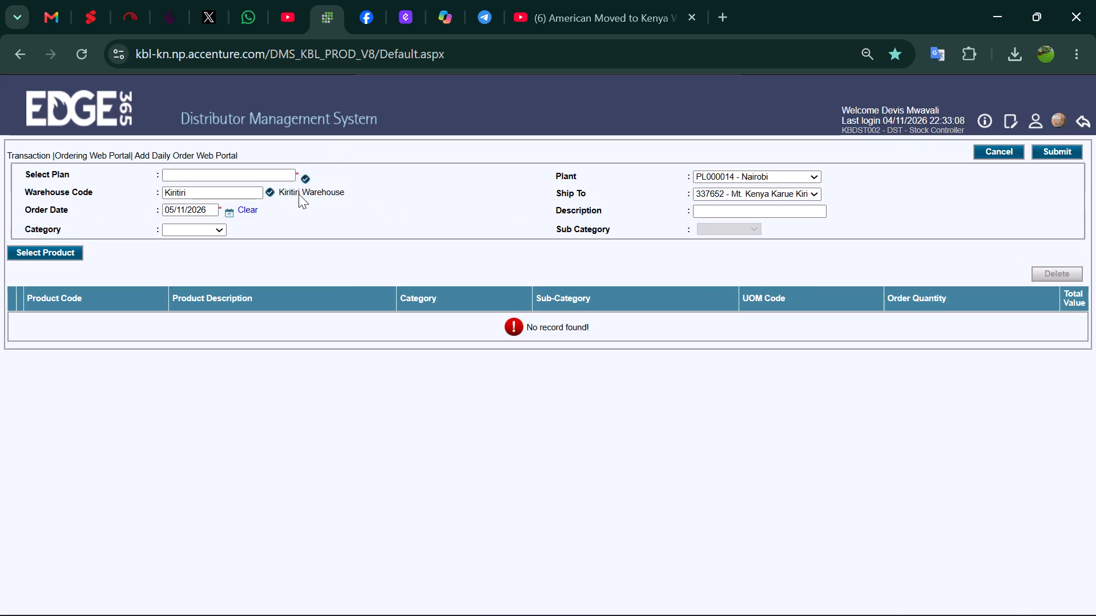
{"action": "left_click", "coordinate": [307, 179]}
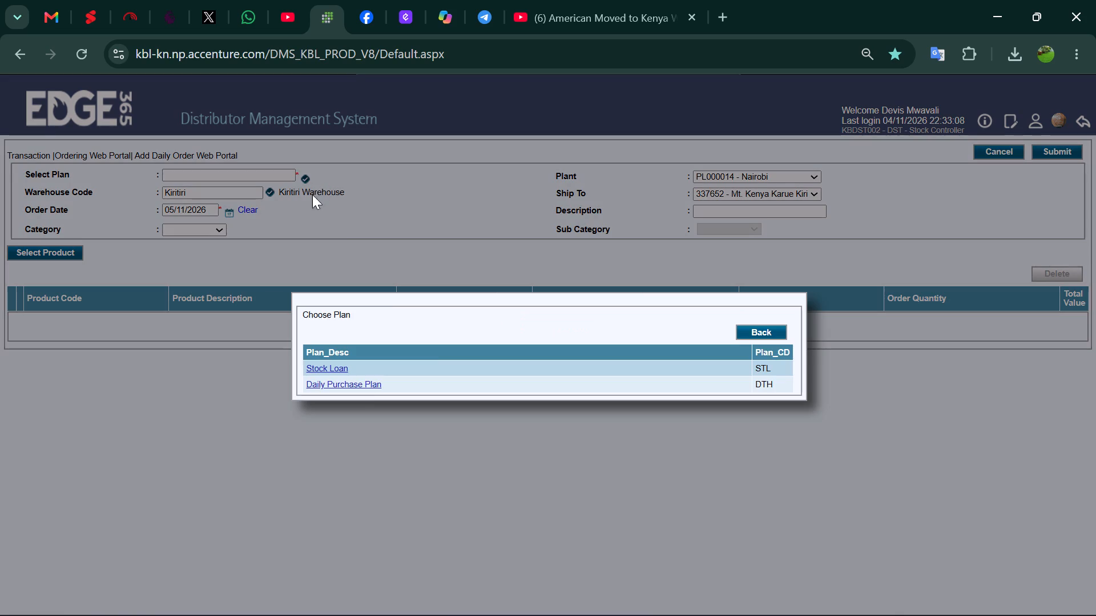
{"action": "left_click", "coordinate": [351, 383]}
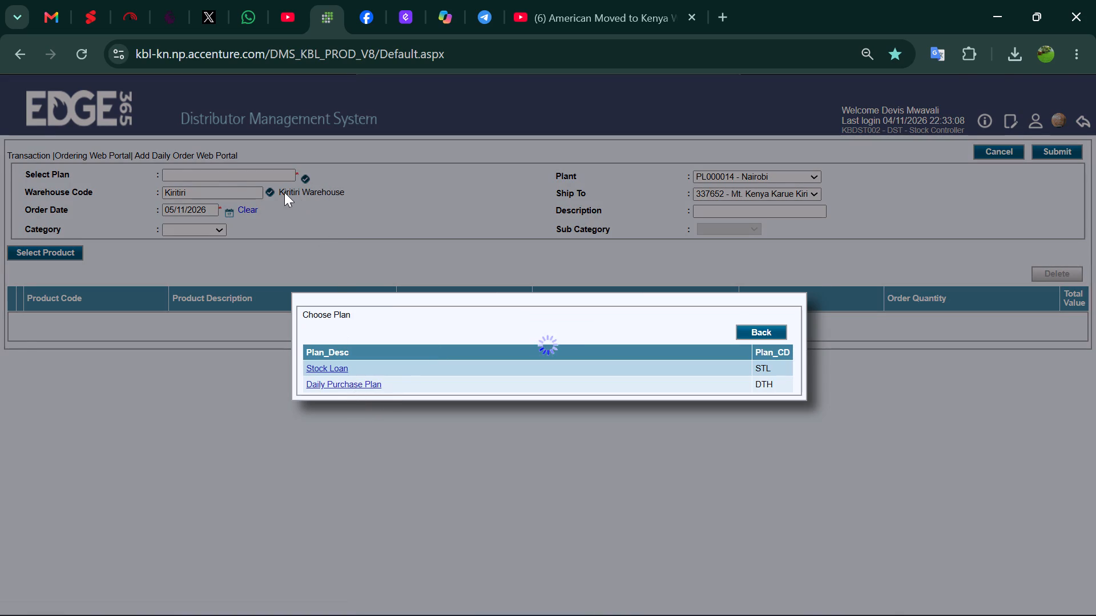
{"action": "left_click", "coordinate": [272, 192]}
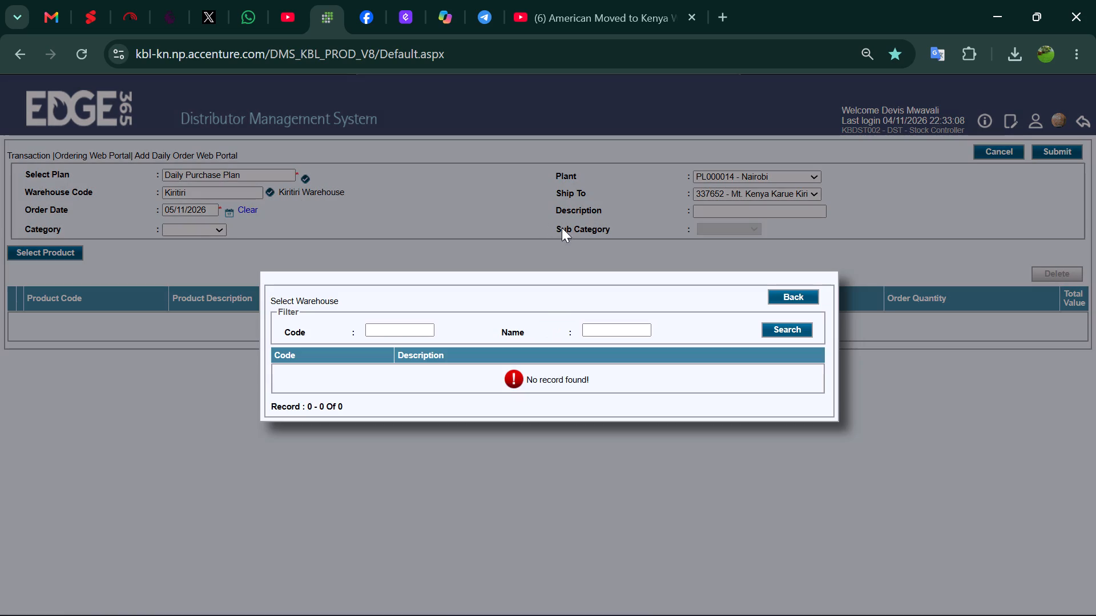
{"action": "left_click", "coordinate": [384, 325]}
{"action": "type", "text": "RU"}
{"action": "key", "text": "n"}
{"action": "key", "text": "y"}
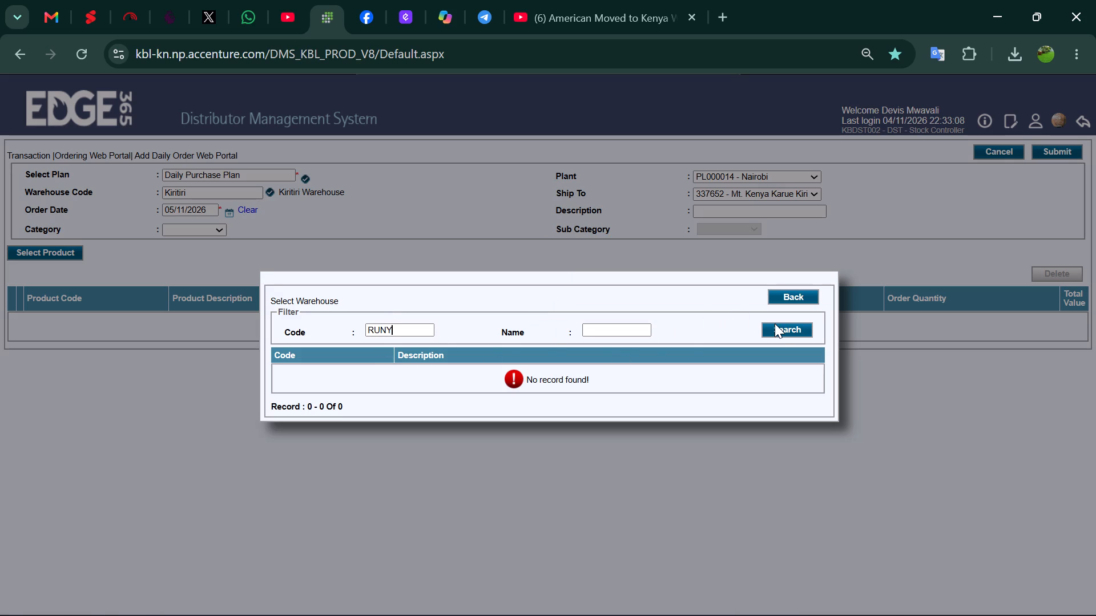
{"action": "left_click", "coordinate": [775, 323]}
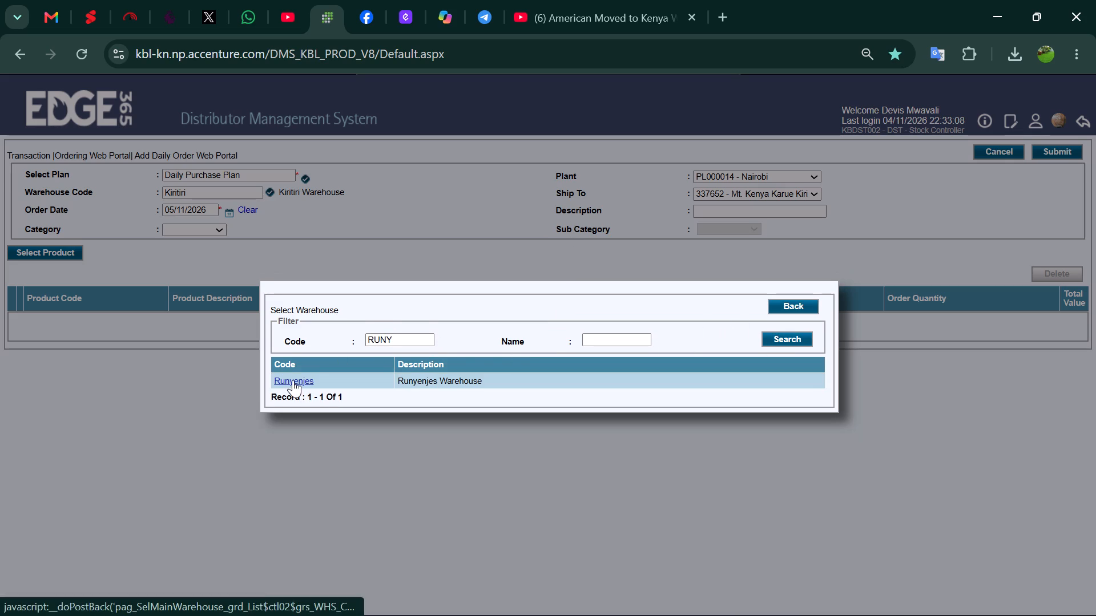
{"action": "left_click", "coordinate": [293, 380]}
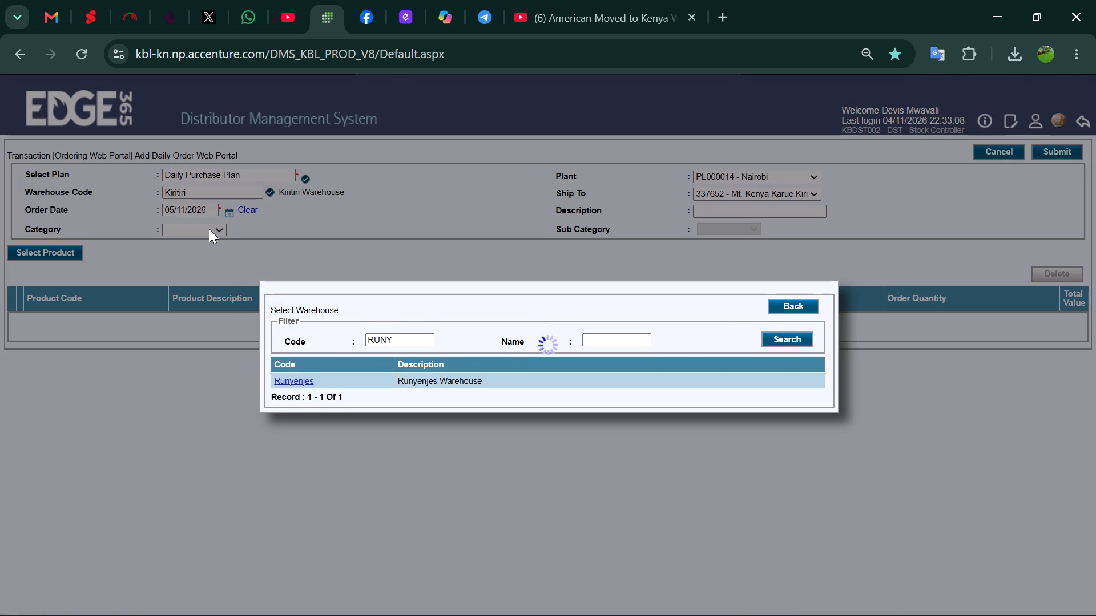
{"action": "left_click", "coordinate": [204, 230]}
{"action": "left_click", "coordinate": [187, 287]}
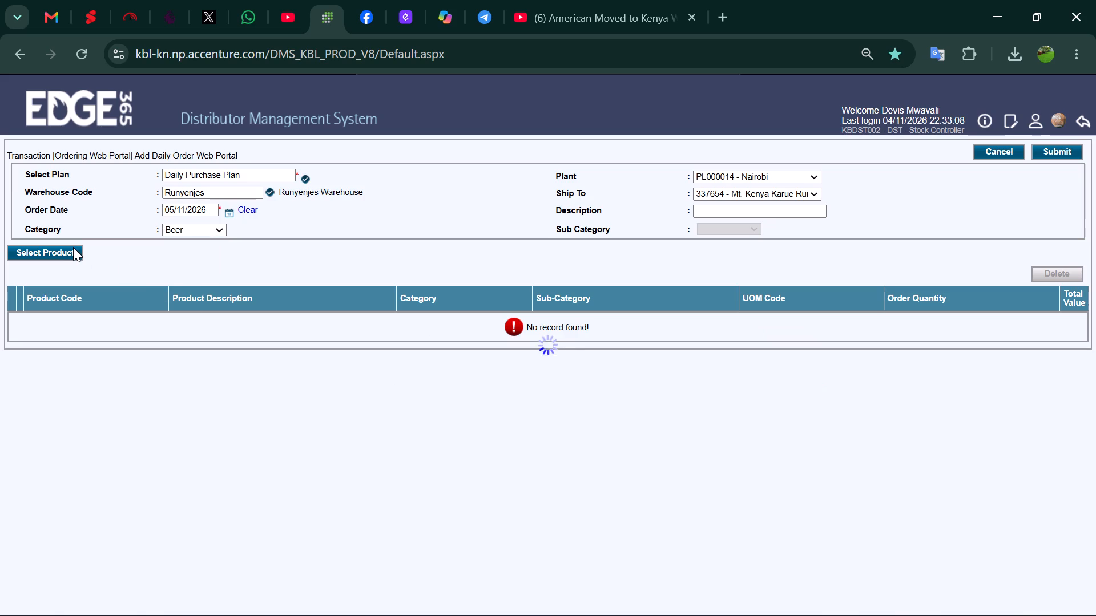
Find Senator Dark 50L (688295) by the description DARK and add 216 kegs of it to the Runyenjes order.
{"action": "left_click", "coordinate": [67, 247]}
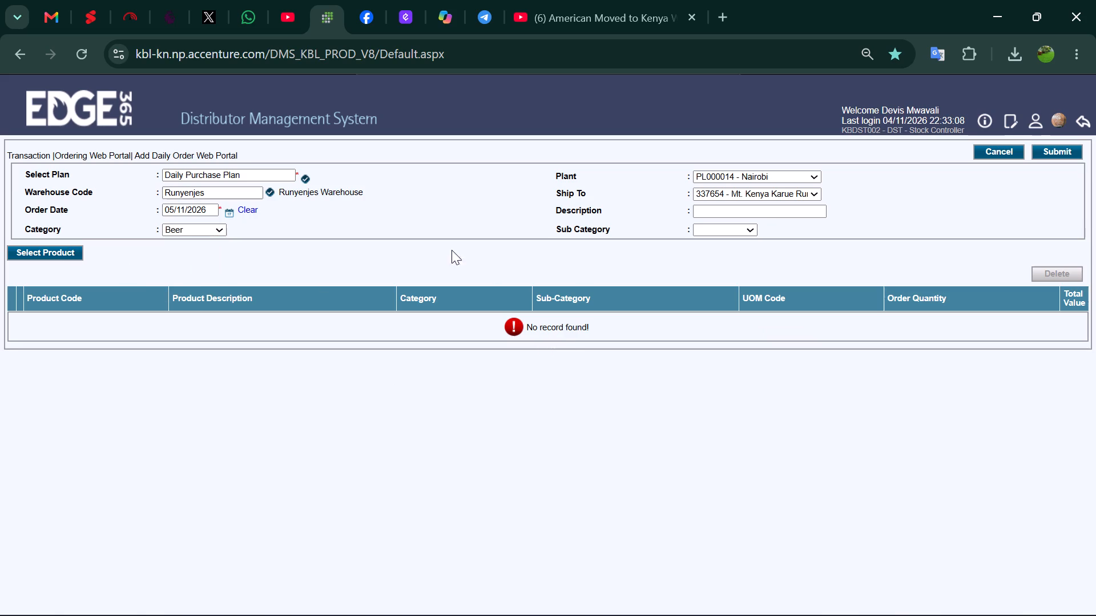
{"action": "left_click", "coordinate": [72, 250]}
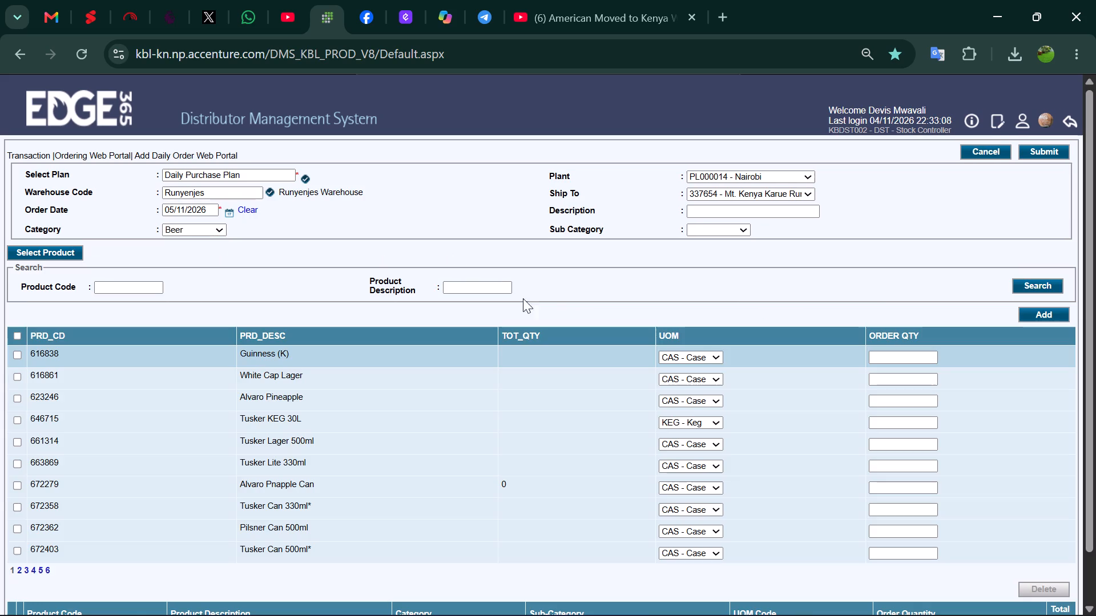
{"action": "left_click", "coordinate": [487, 281]}
{"action": "type", "text": "DAR"}
{"action": "key", "text": "k"}
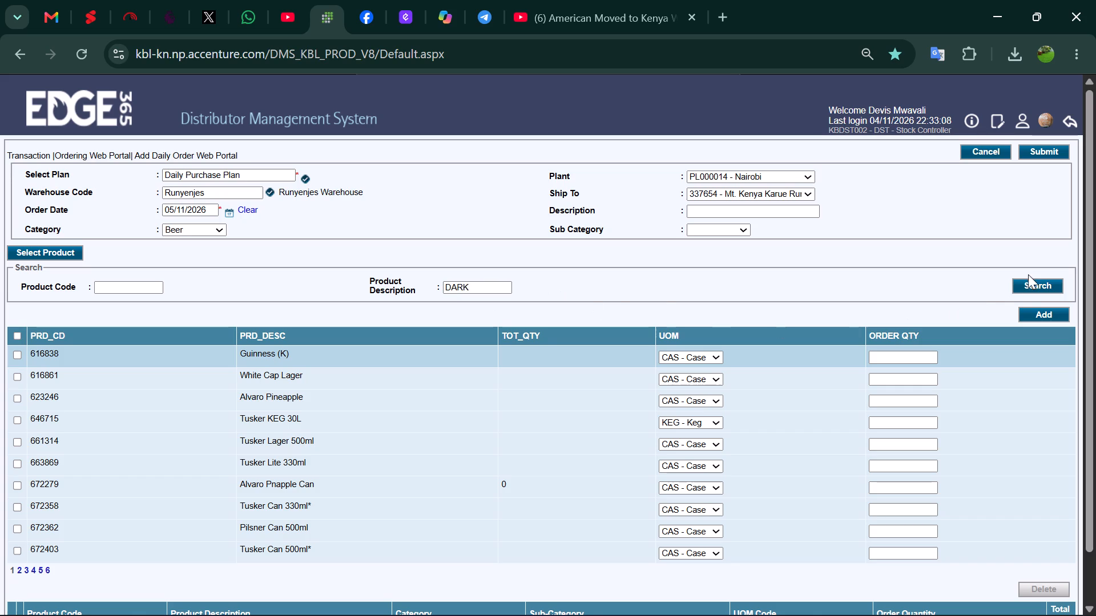
{"action": "left_click_drag", "start_coordinate": [1026, 284], "coordinate": [1024, 302]}
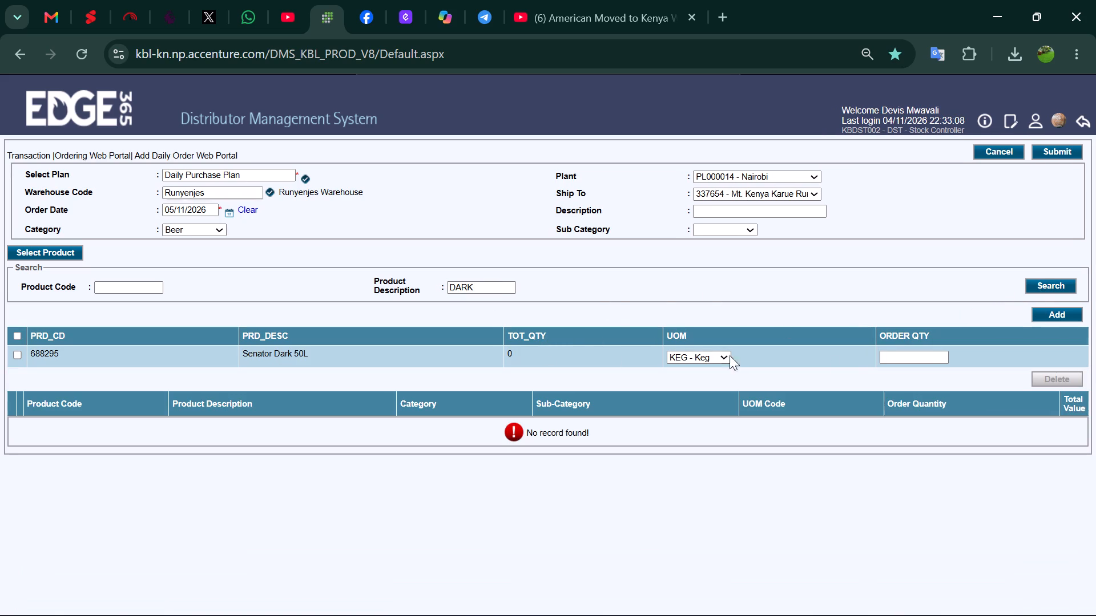
{"action": "left_click", "coordinate": [894, 355]}
{"action": "type", "text": "21"}
{"action": "key", "text": "6"}
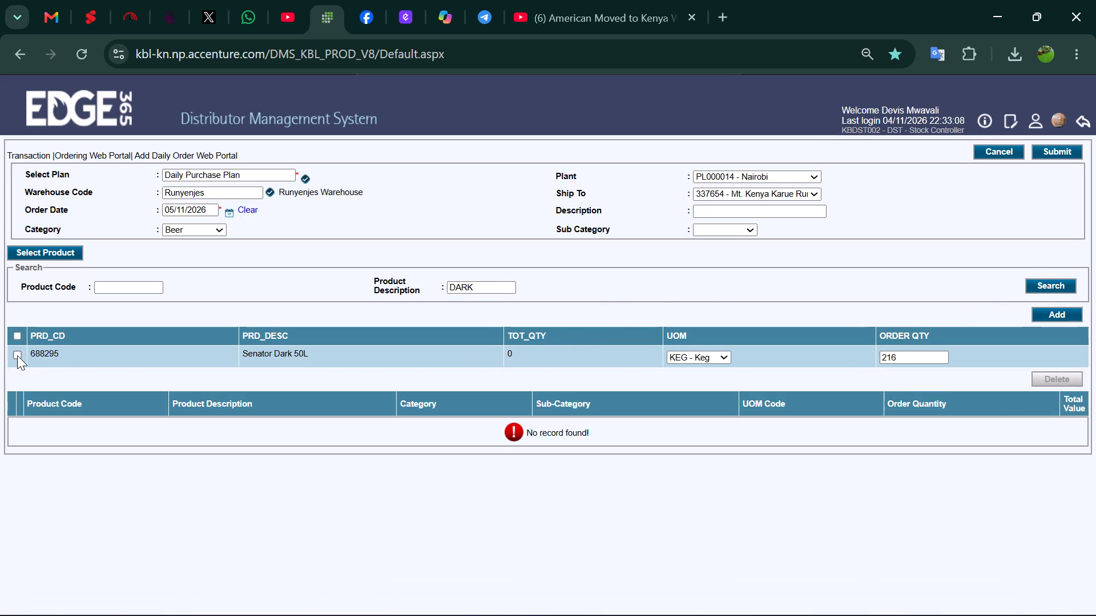
{"action": "left_click", "coordinate": [17, 355]}
{"action": "left_click", "coordinate": [1061, 311]}
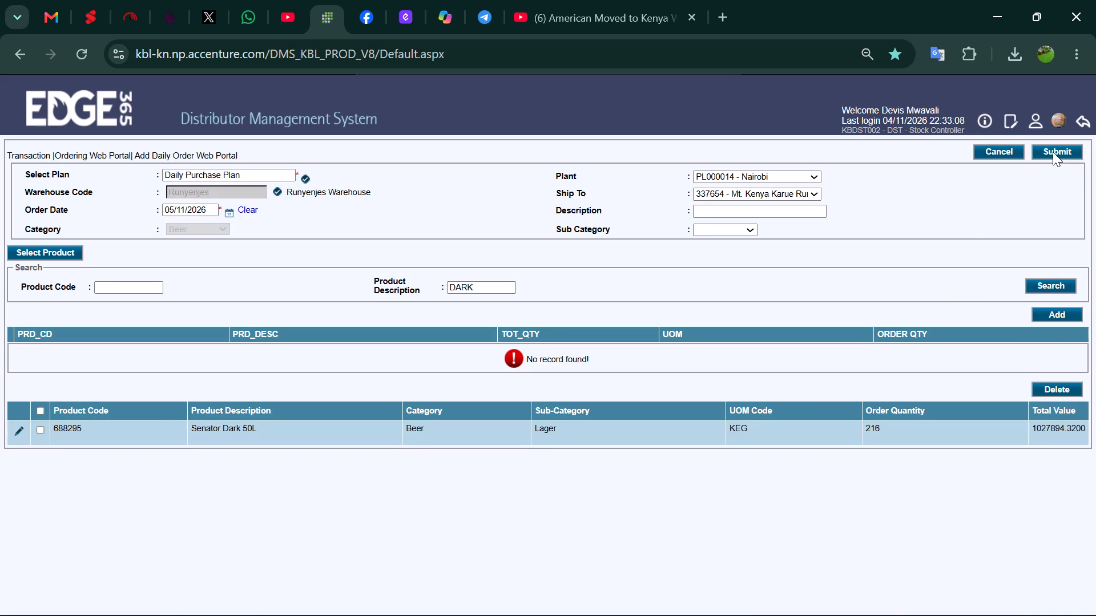
Submit the daily order for Runyenjes Warehouse and acknowledge the insertion notice.
{"action": "left_click", "coordinate": [1053, 152]}
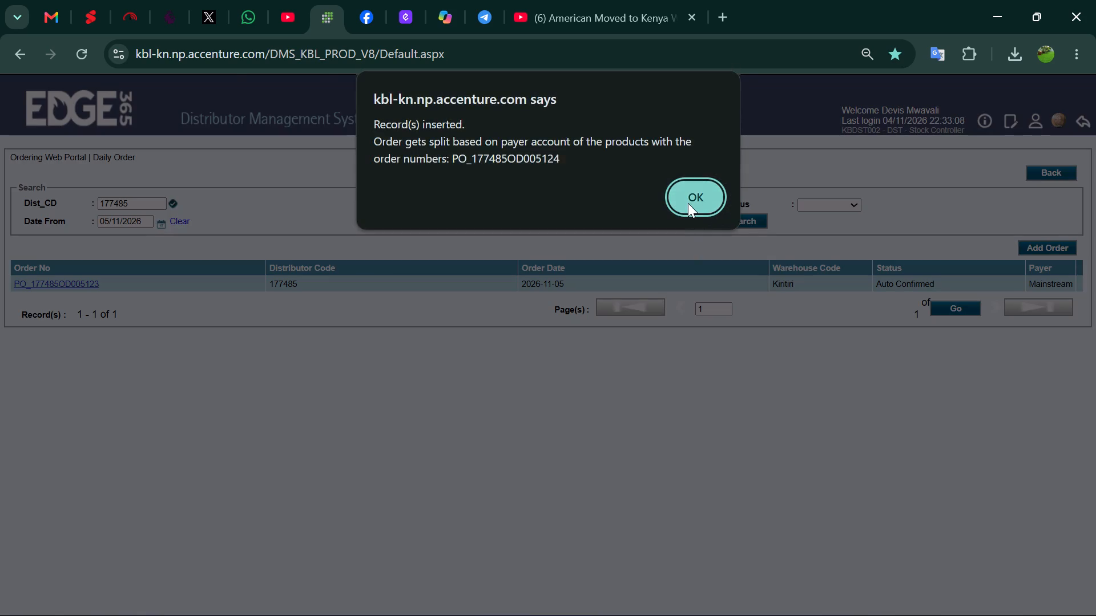
{"action": "left_click", "coordinate": [688, 203]}
{"action": "left_click", "coordinate": [738, 217]}
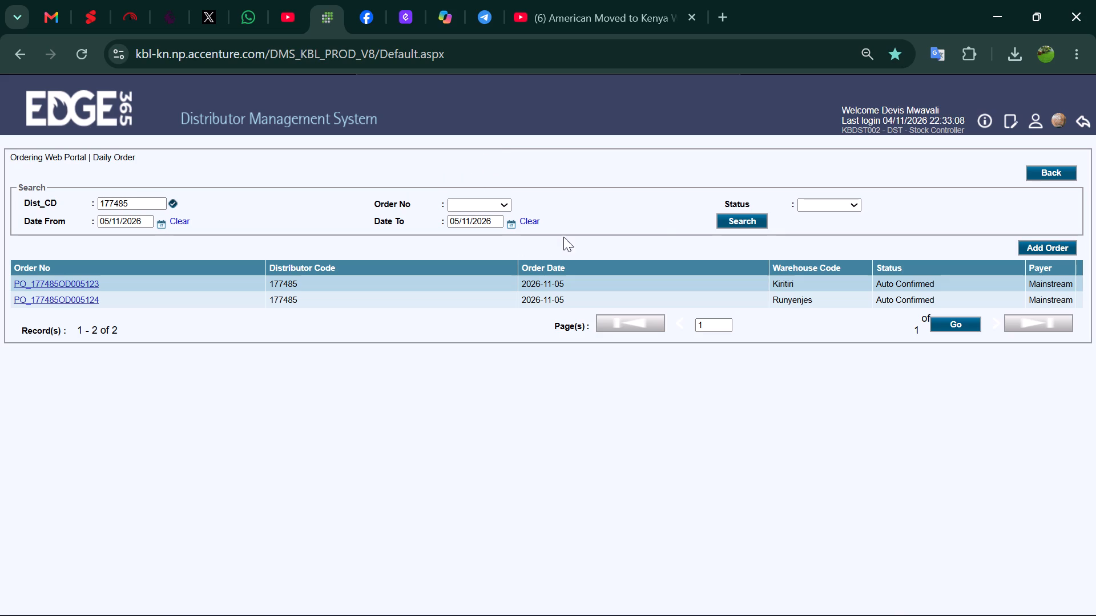
{"action": "left_click", "coordinate": [1040, 183]}
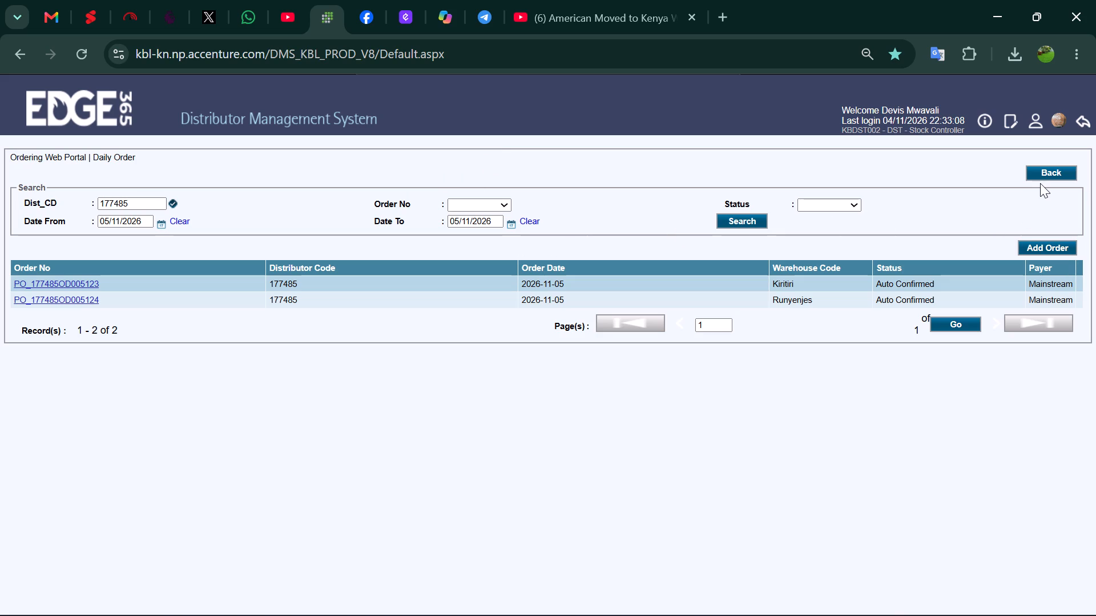
{"action": "left_click", "coordinate": [1046, 172]}
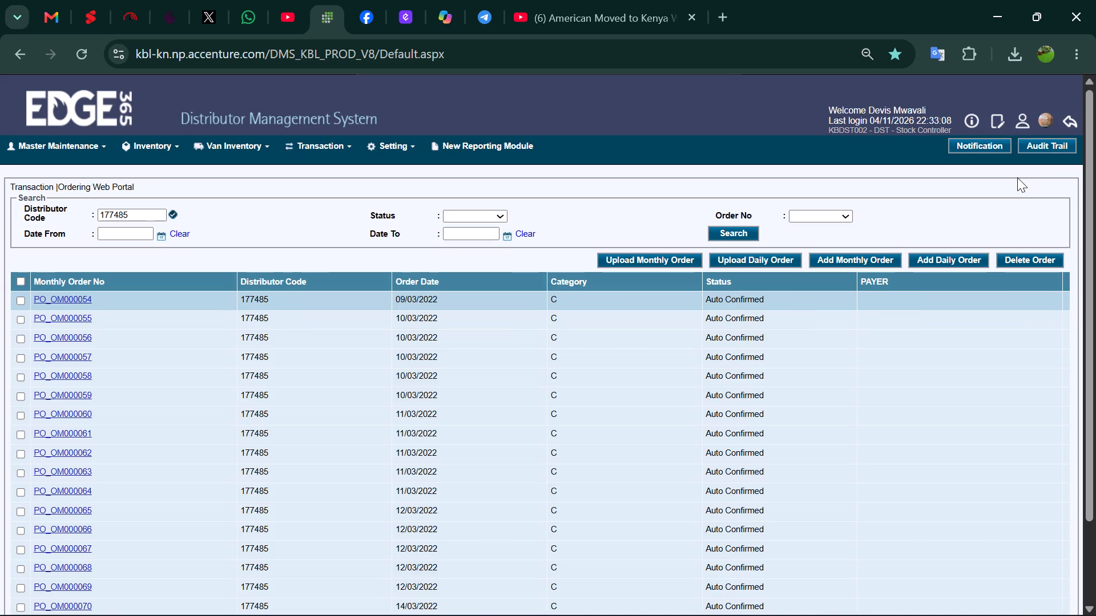
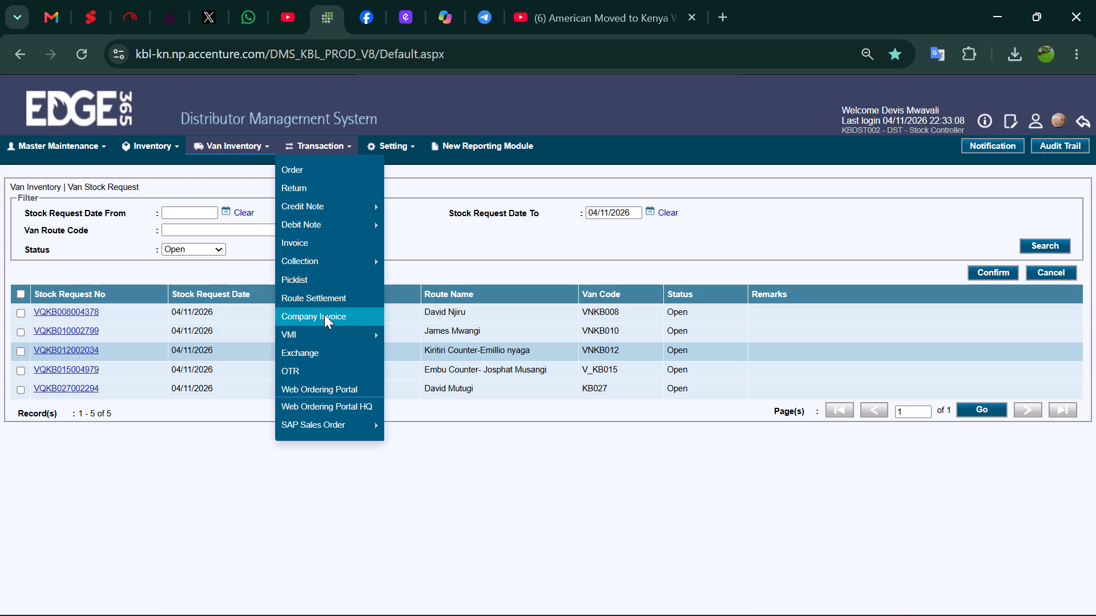
{"action": "left_click", "coordinate": [329, 297]}
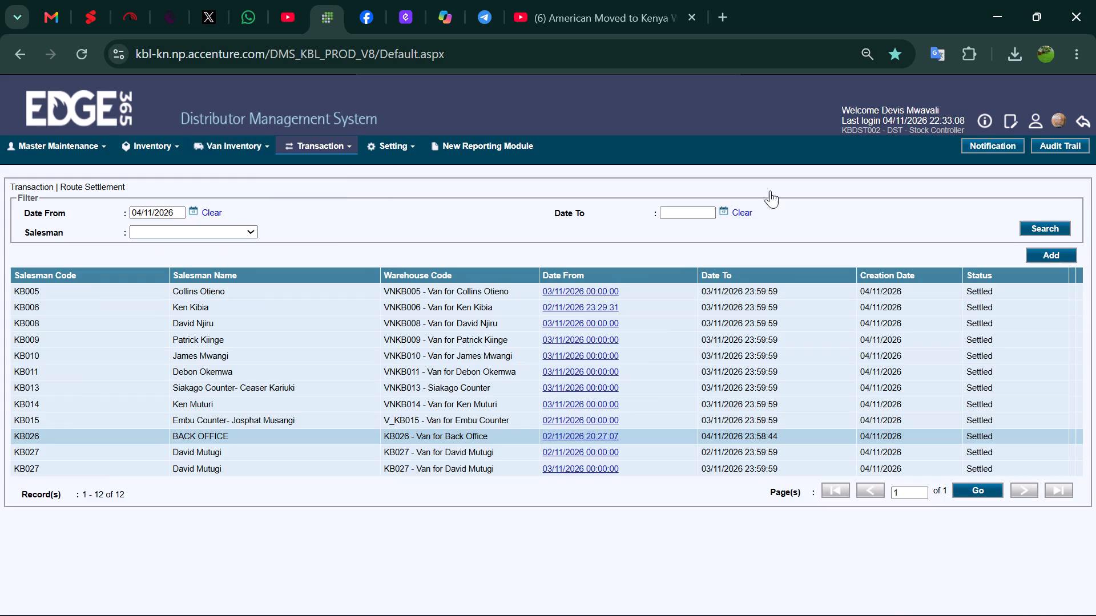
{"action": "left_click", "coordinate": [1043, 250]}
{"action": "left_click", "coordinate": [265, 190]}
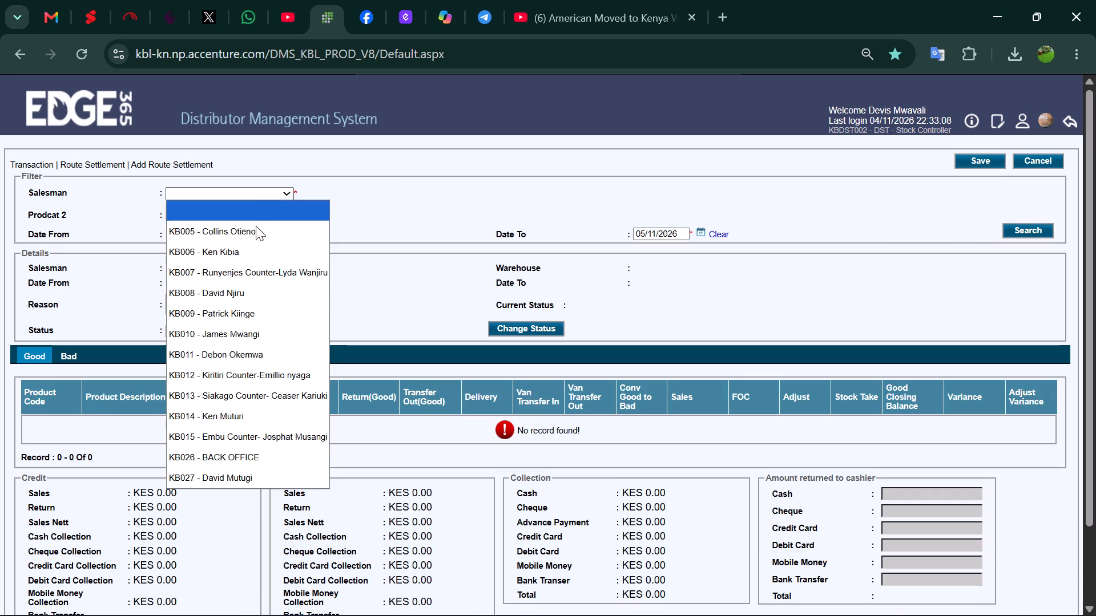
{"action": "left_click", "coordinate": [252, 430]}
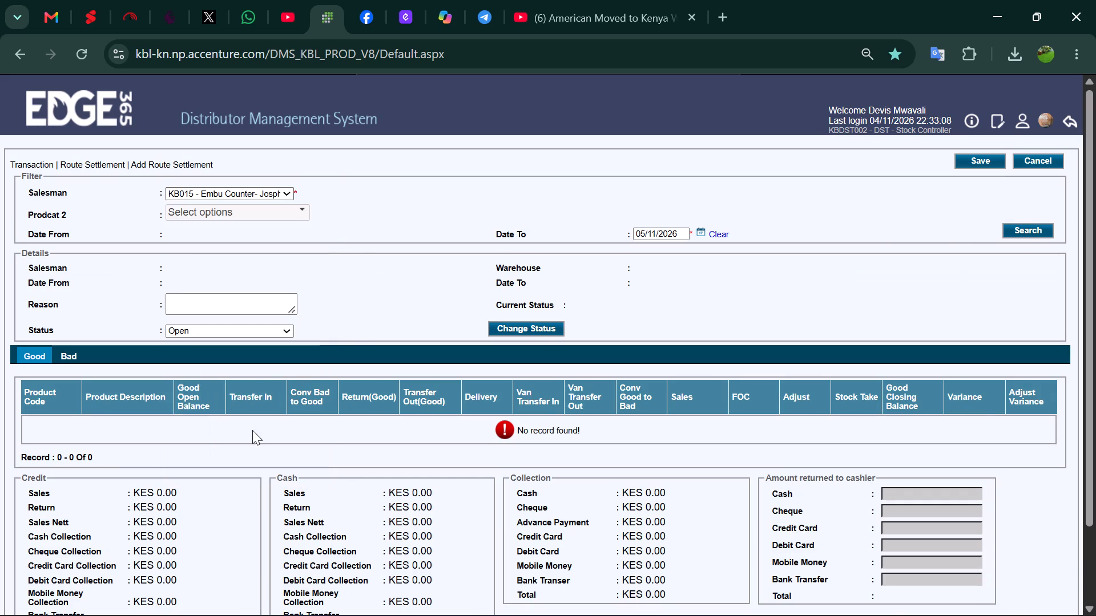
{"action": "left_click", "coordinate": [1024, 237]}
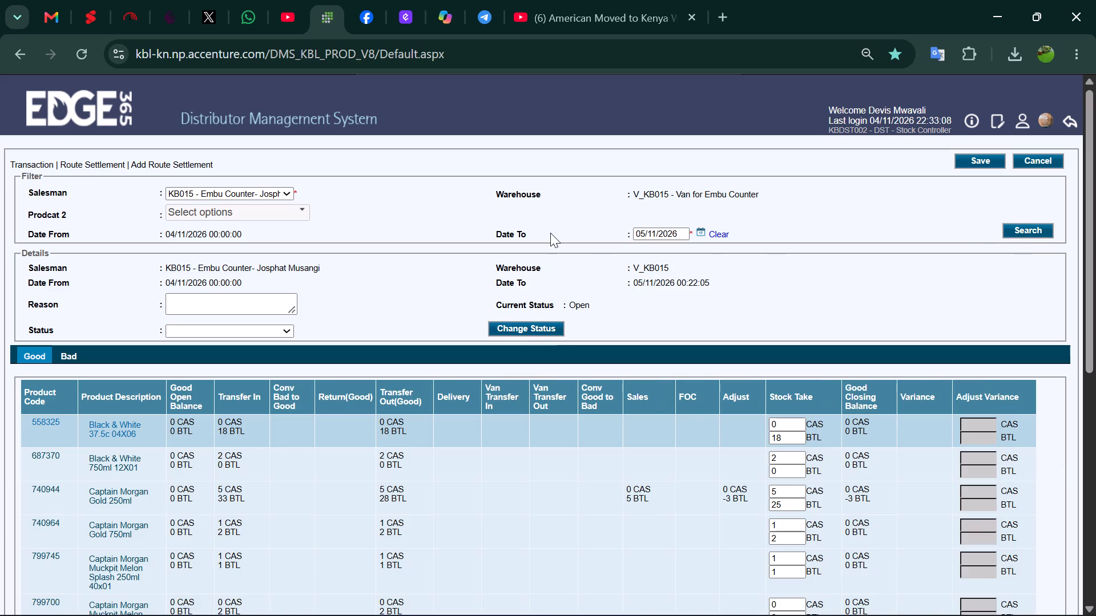
{"action": "scroll", "coordinate": [418, 256], "scroll_direction": "down", "scroll_amount": 2}
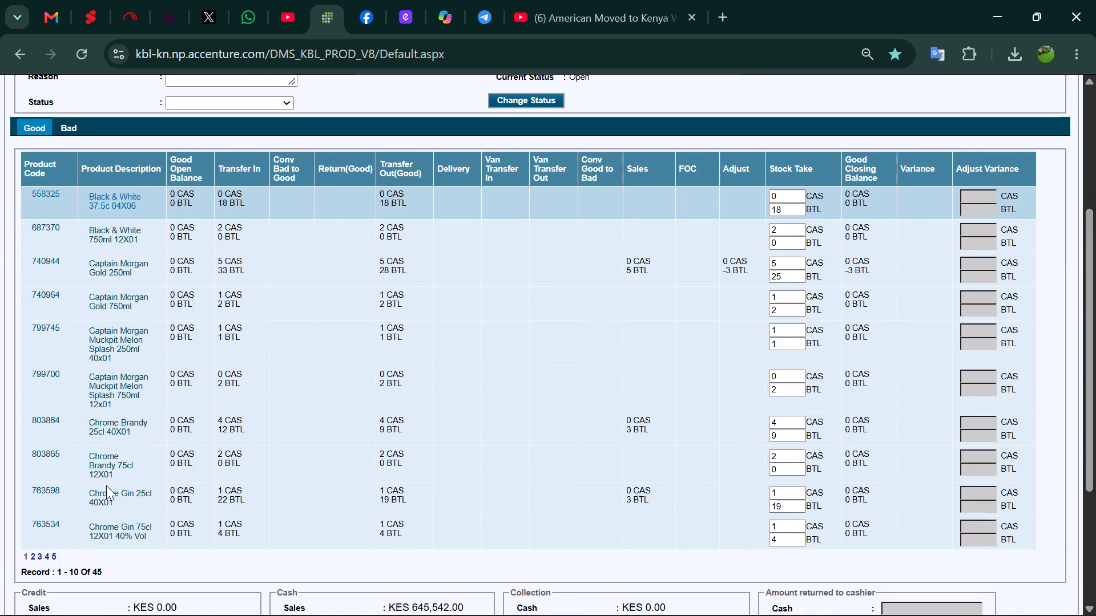
{"action": "left_click", "coordinate": [54, 554]}
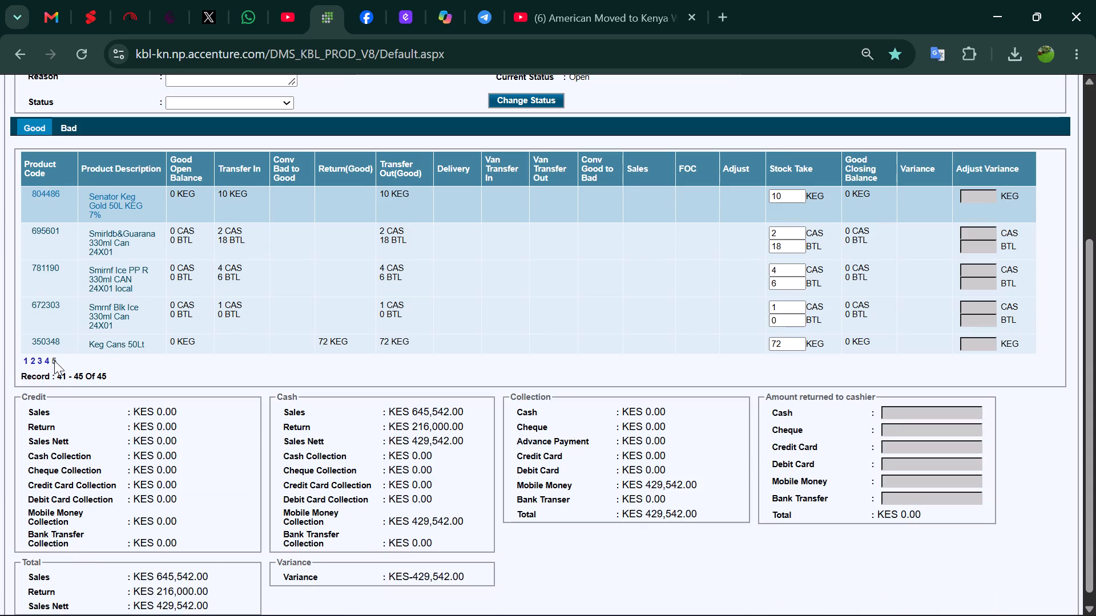
{"action": "left_click", "coordinate": [47, 360]}
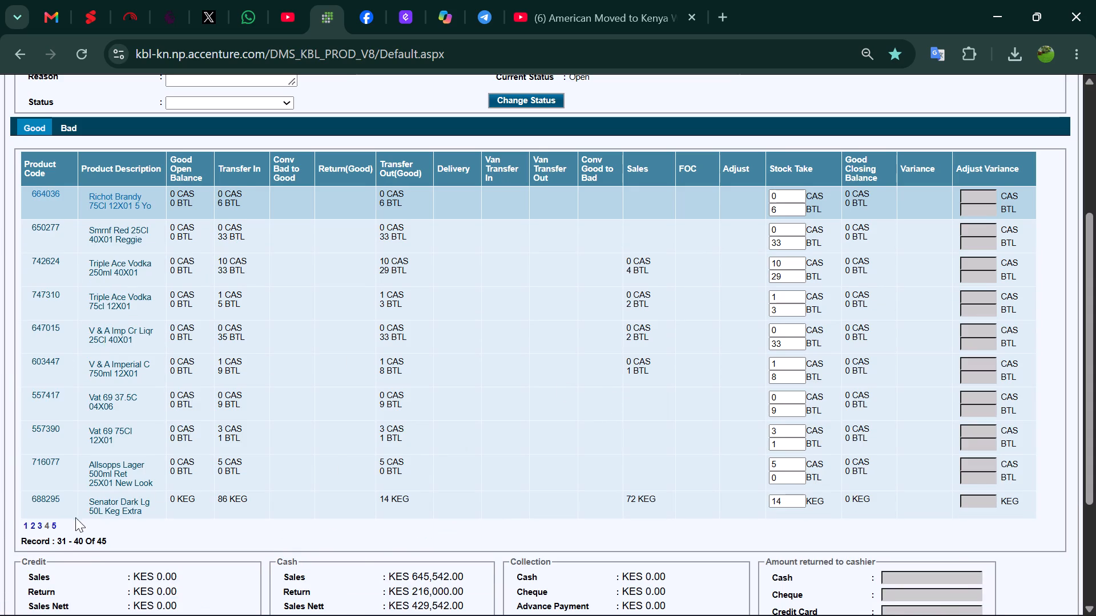
{"action": "left_click", "coordinate": [26, 522]}
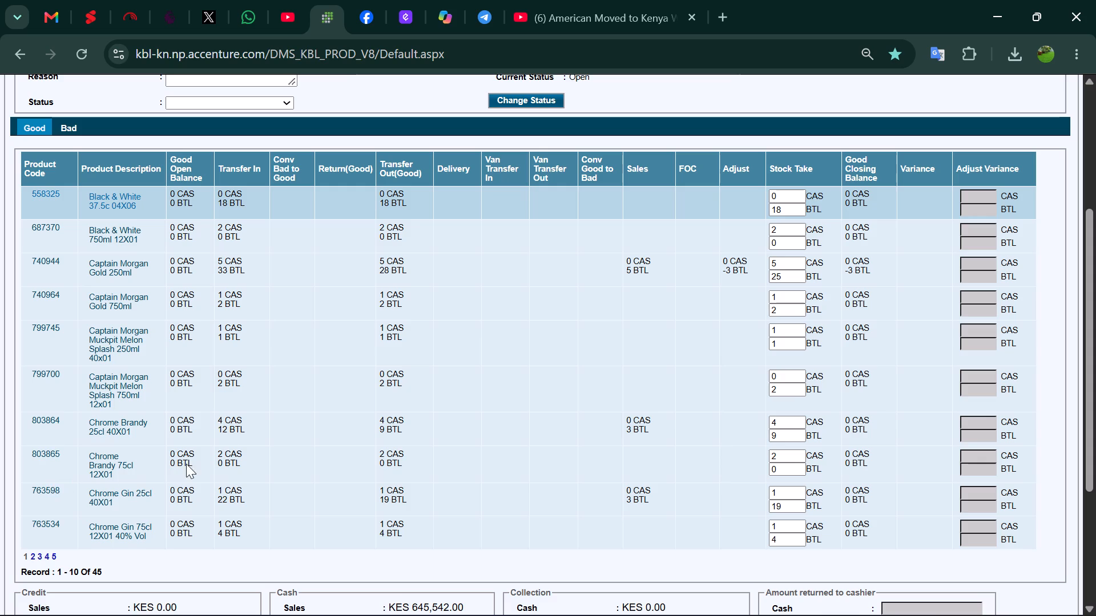
{"action": "scroll", "coordinate": [325, 342], "scroll_direction": "up", "scroll_amount": 3}
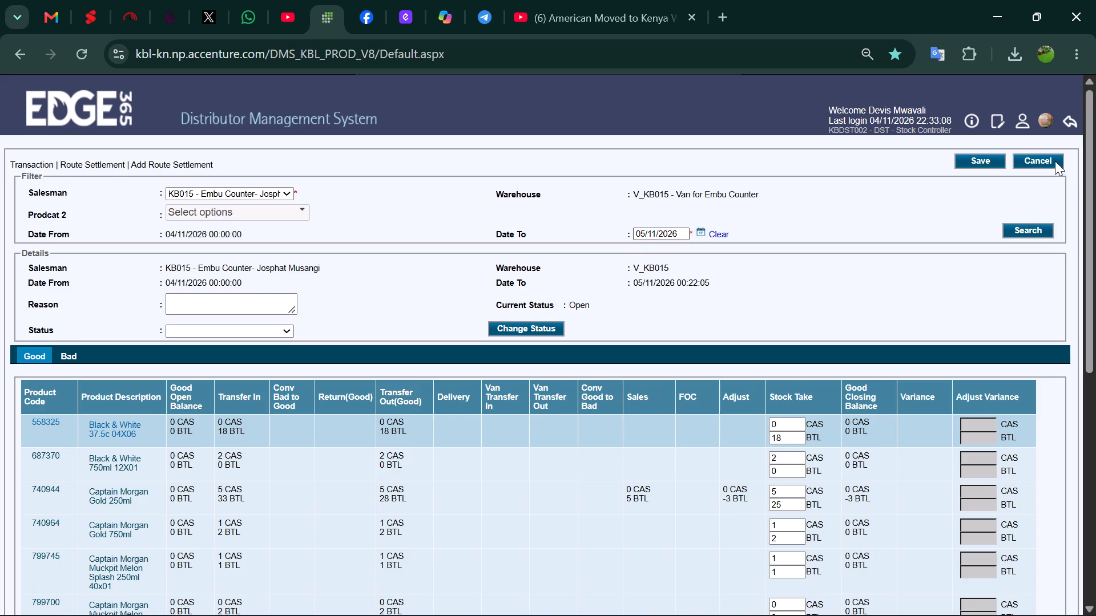
{"action": "left_click", "coordinate": [1026, 161]}
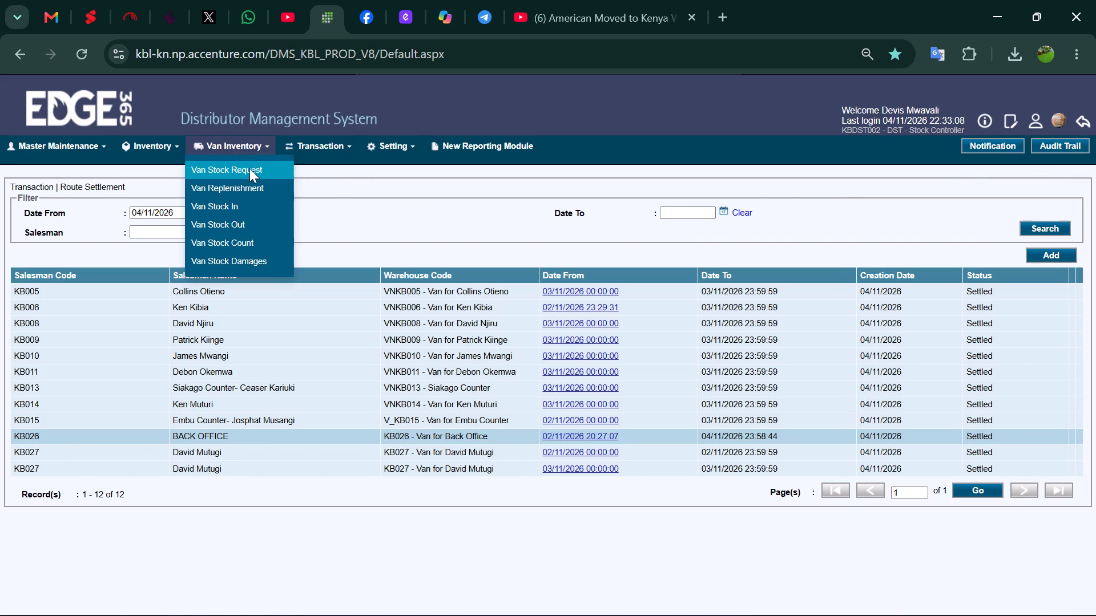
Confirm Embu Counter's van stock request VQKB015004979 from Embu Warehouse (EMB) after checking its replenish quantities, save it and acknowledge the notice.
{"action": "left_click", "coordinate": [251, 171]}
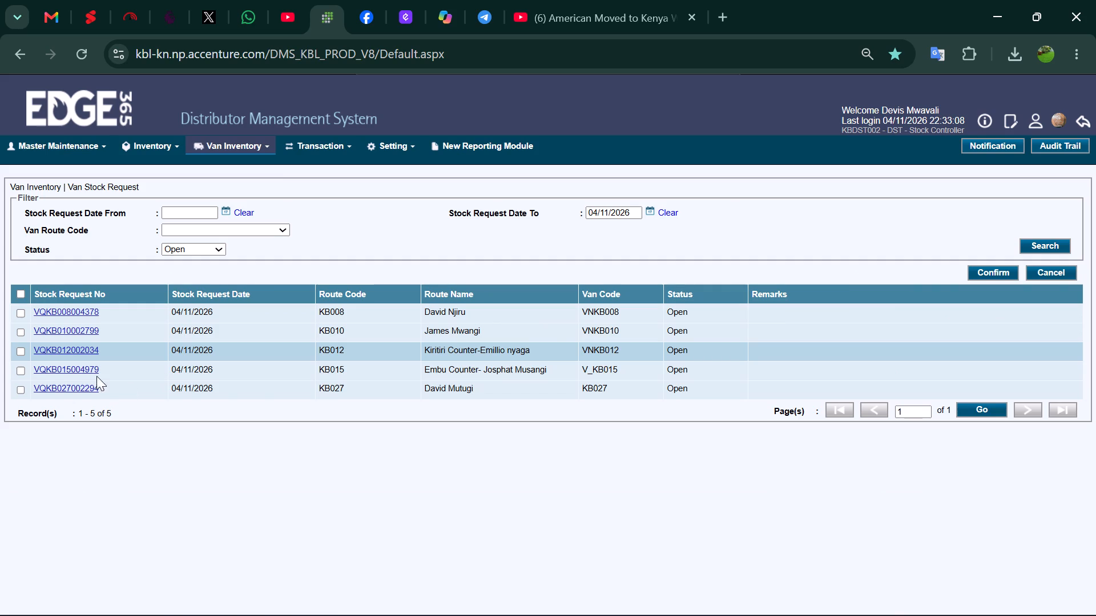
{"action": "left_click", "coordinate": [87, 373]}
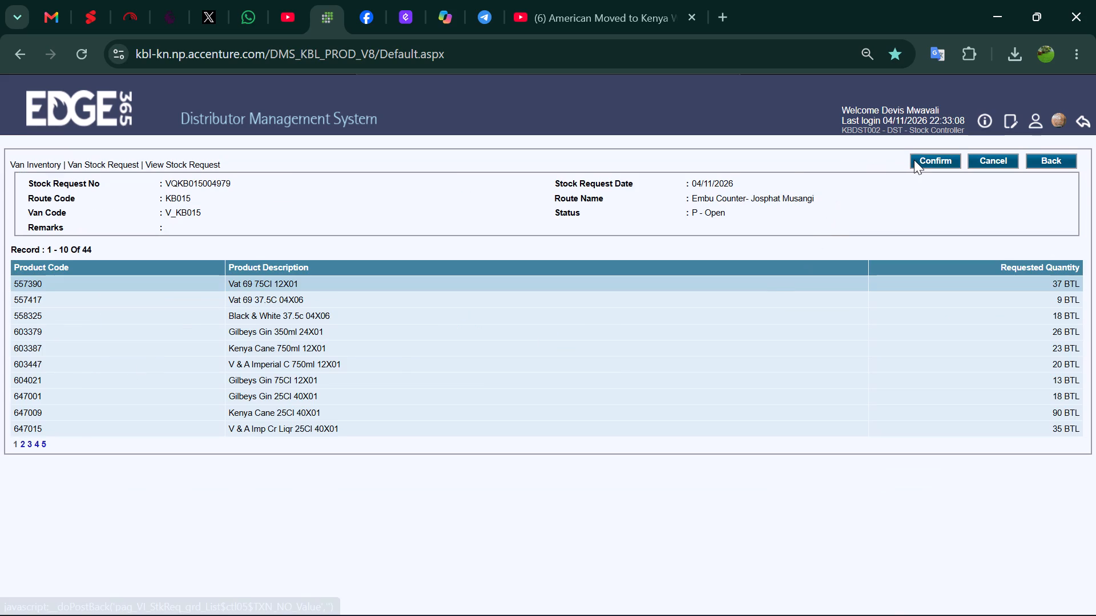
{"action": "left_click", "coordinate": [914, 160]}
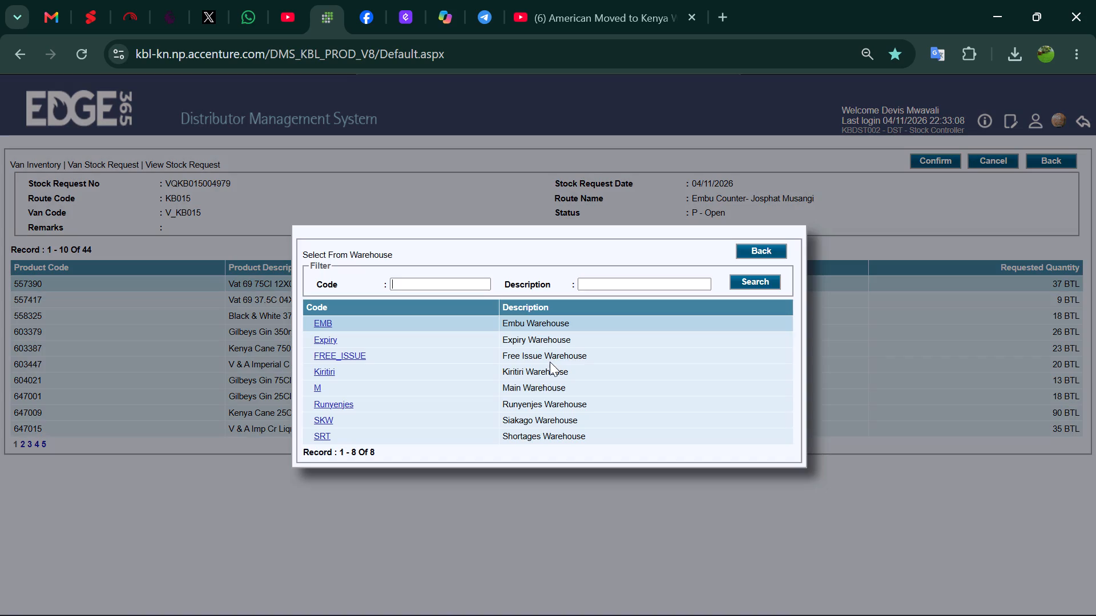
{"action": "left_click", "coordinate": [325, 323]}
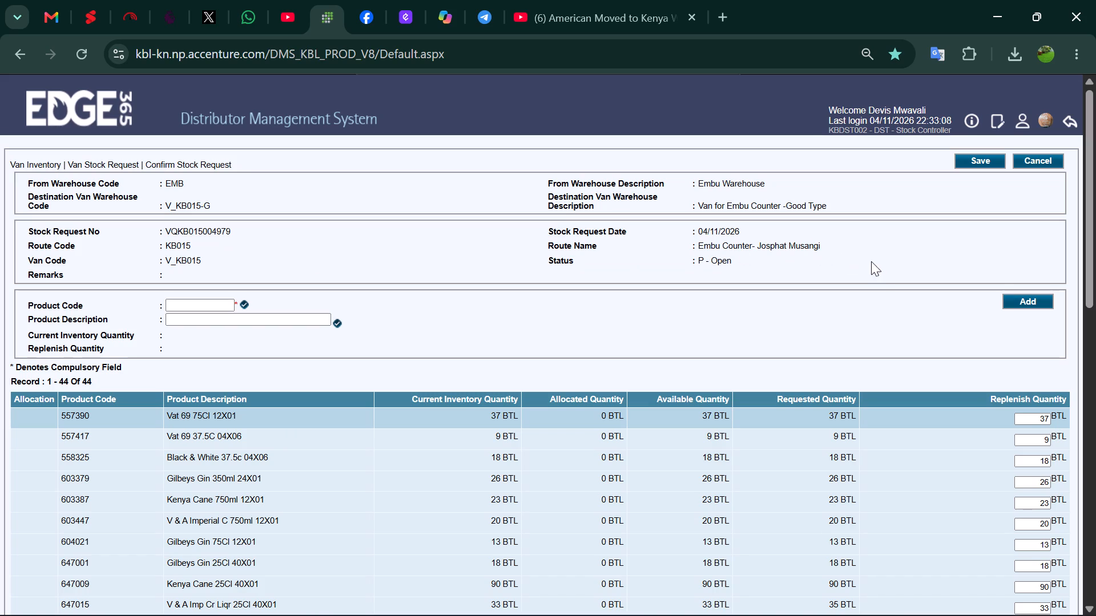
{"action": "scroll", "coordinate": [873, 282], "scroll_direction": "down", "scroll_amount": 2}
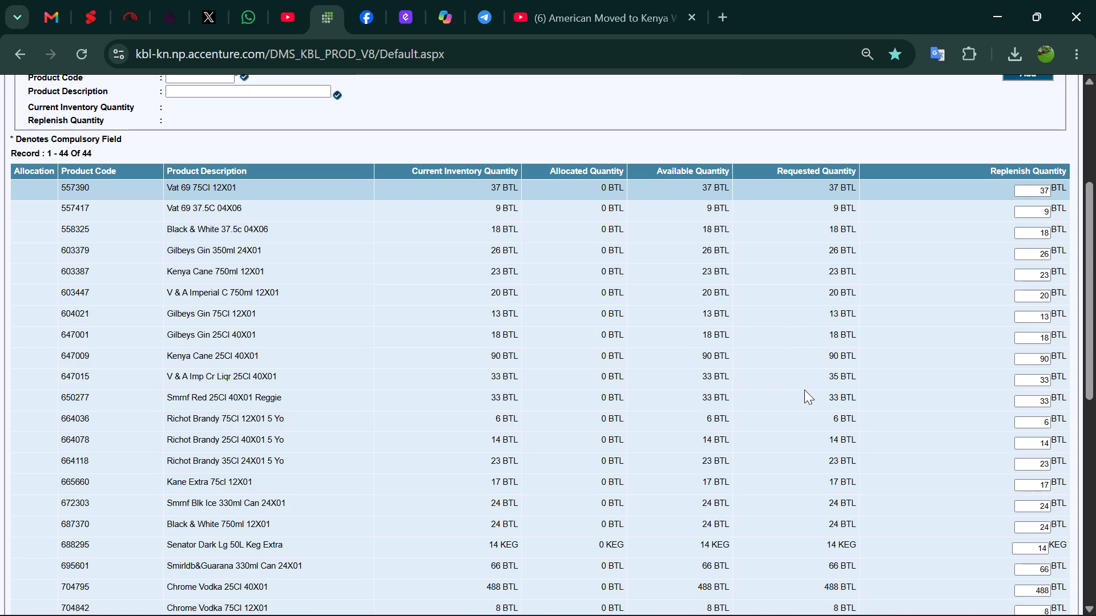
{"action": "scroll", "coordinate": [797, 429], "scroll_direction": "down", "scroll_amount": 2}
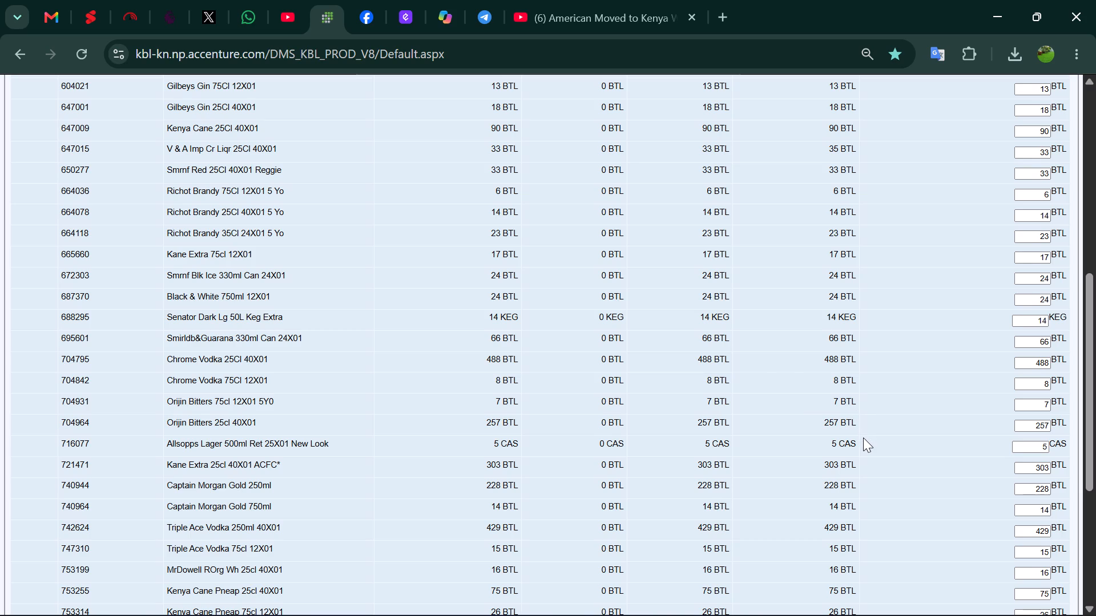
{"action": "scroll", "coordinate": [863, 437], "scroll_direction": "down", "scroll_amount": 1}
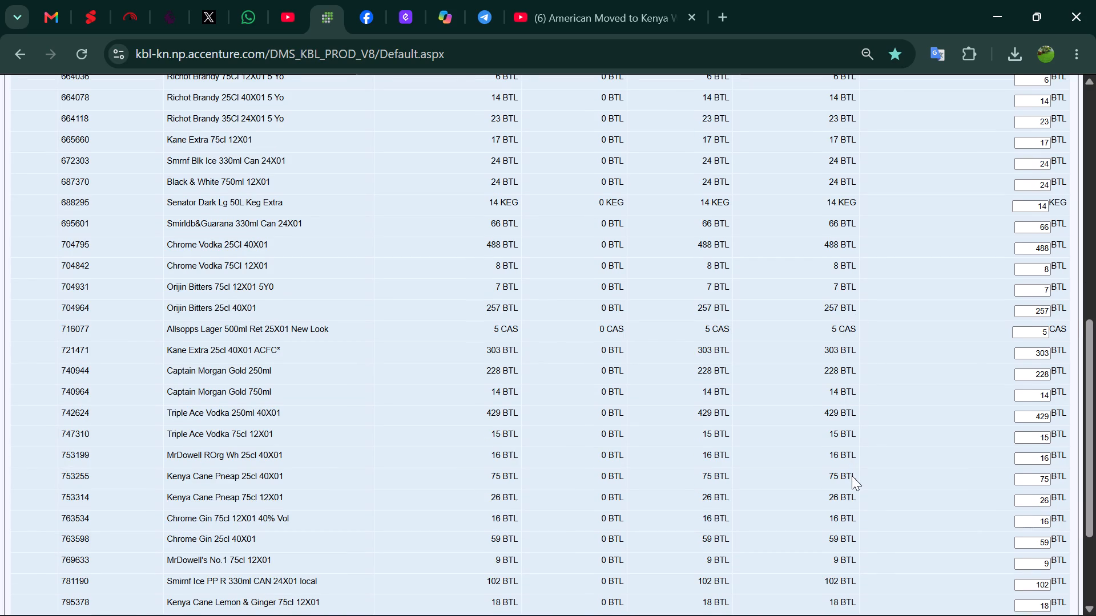
{"action": "scroll", "coordinate": [852, 476], "scroll_direction": "down", "scroll_amount": 1}
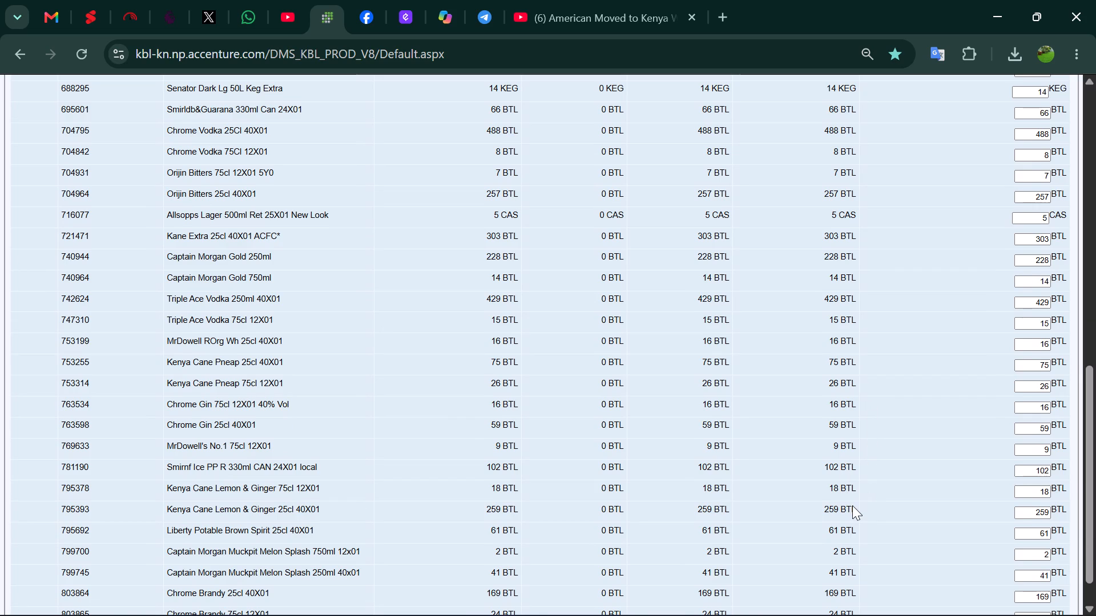
{"action": "scroll", "coordinate": [857, 505], "scroll_direction": "down", "scroll_amount": 3}
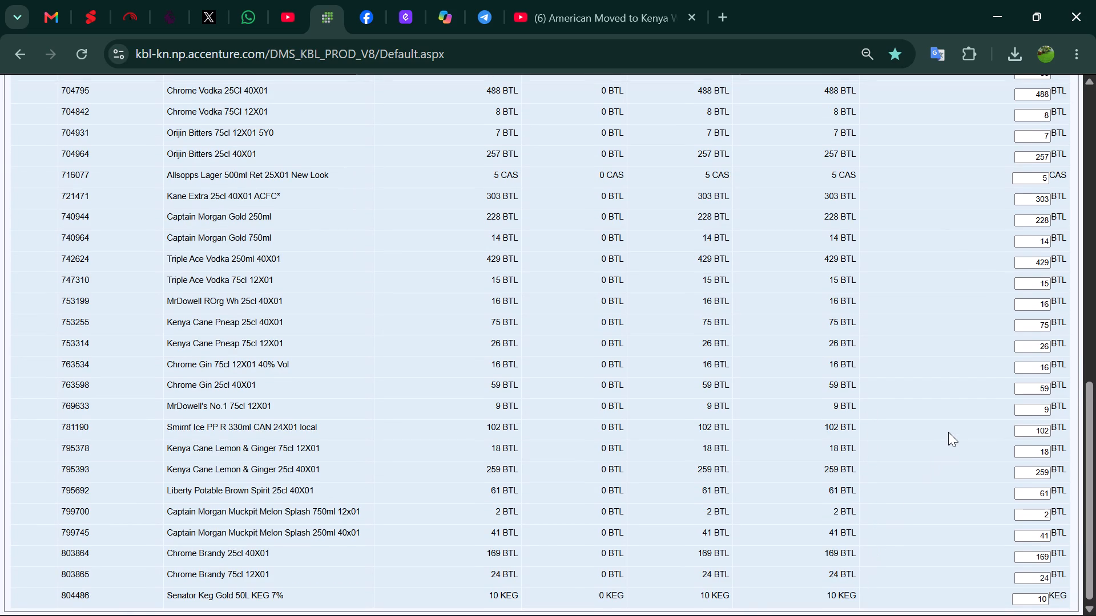
{"action": "scroll", "coordinate": [948, 432], "scroll_direction": "up", "scroll_amount": 9}
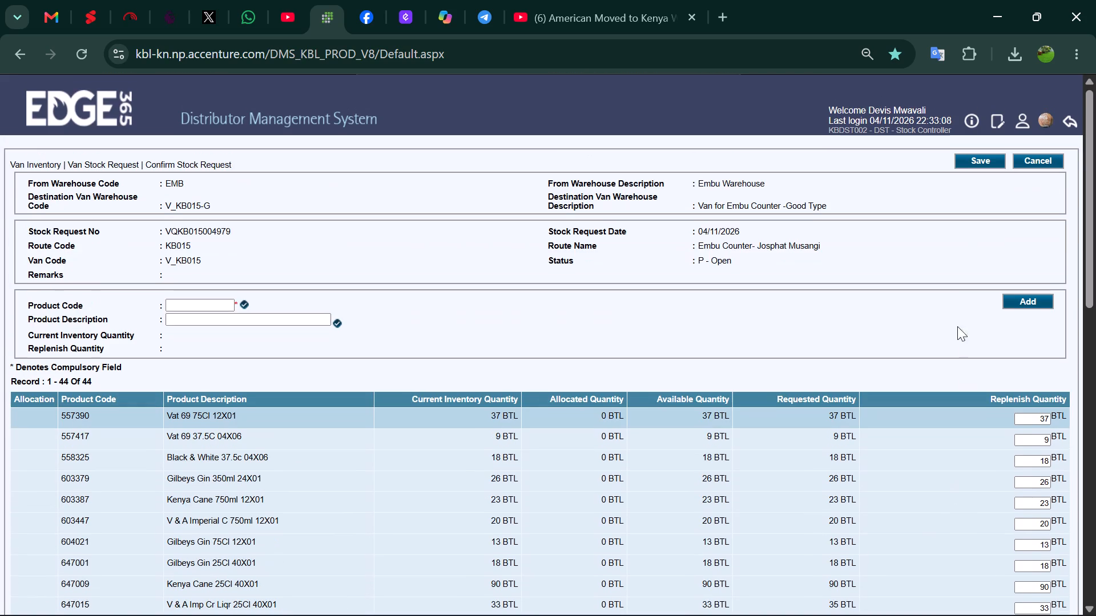
{"action": "left_click", "coordinate": [974, 165]}
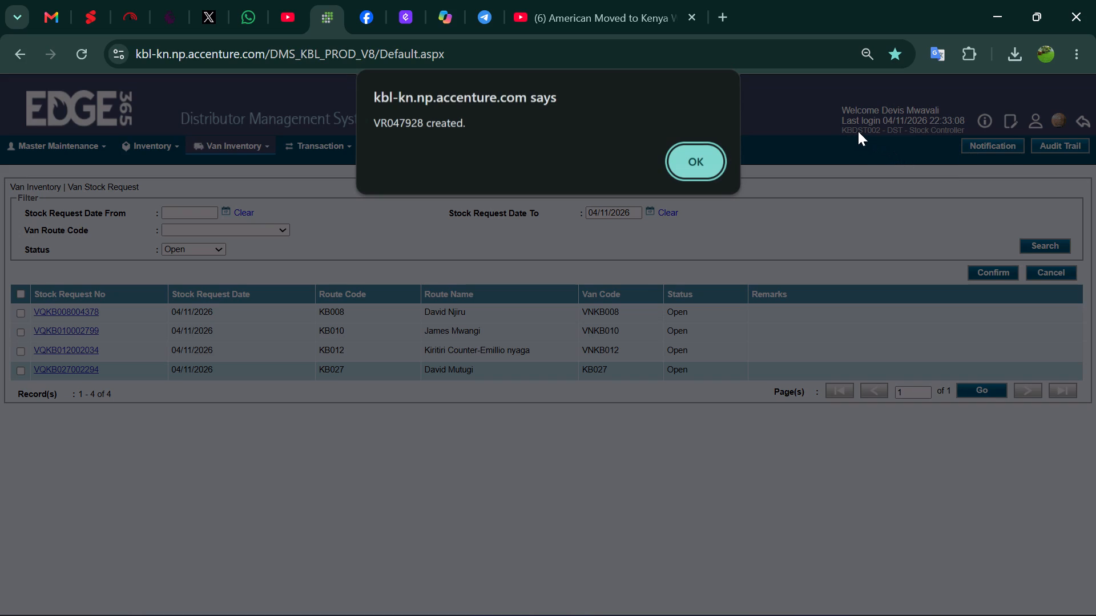
{"action": "left_click", "coordinate": [702, 162]}
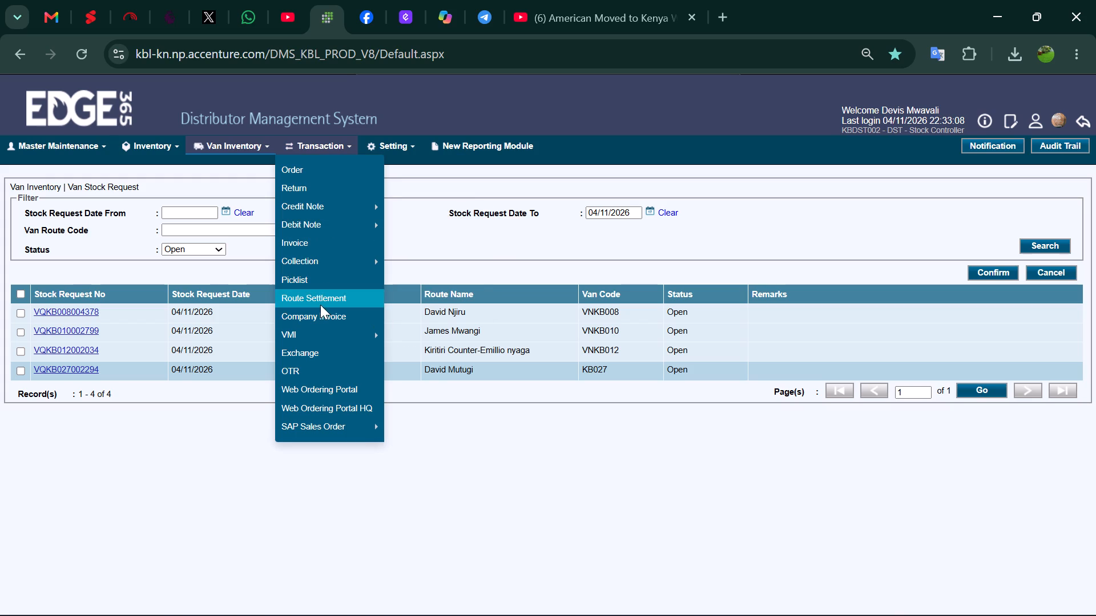
{"action": "left_click", "coordinate": [319, 299]}
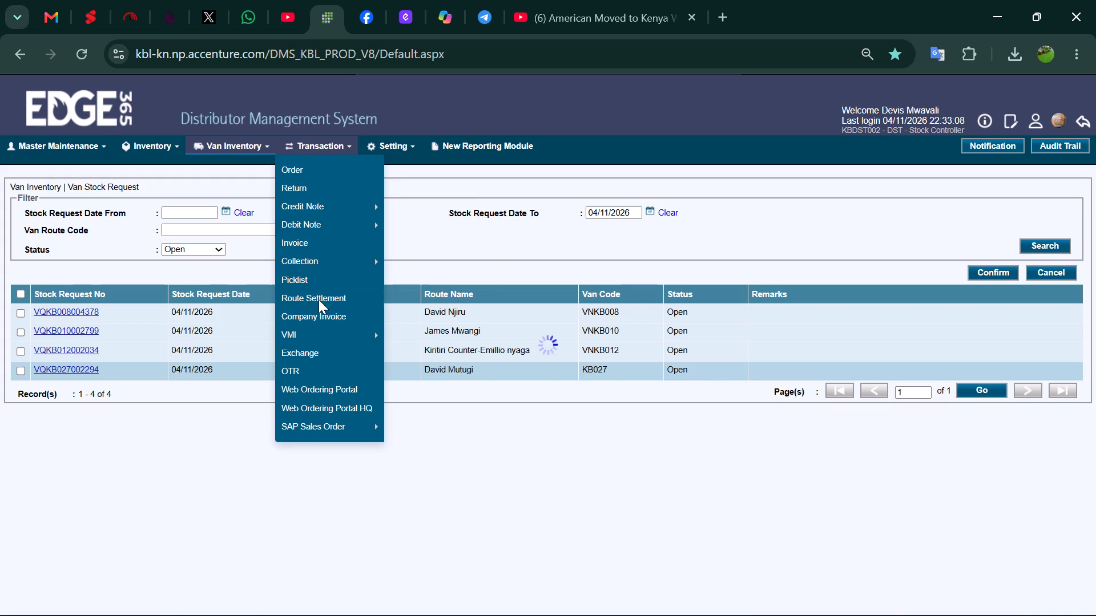
{"action": "left_click", "coordinate": [1049, 253]}
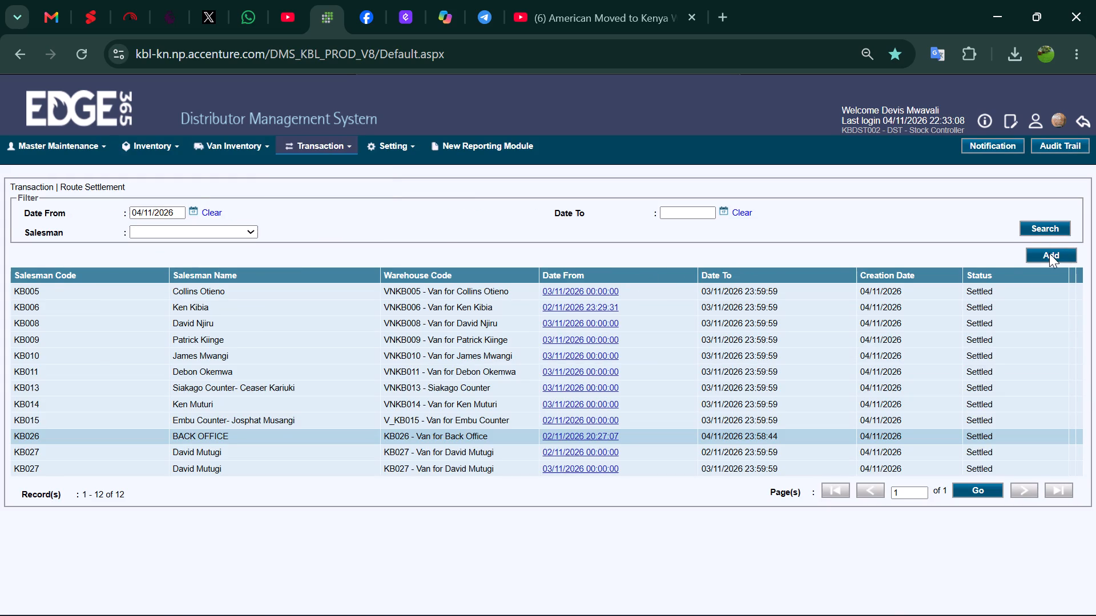
{"action": "left_click", "coordinate": [278, 193]}
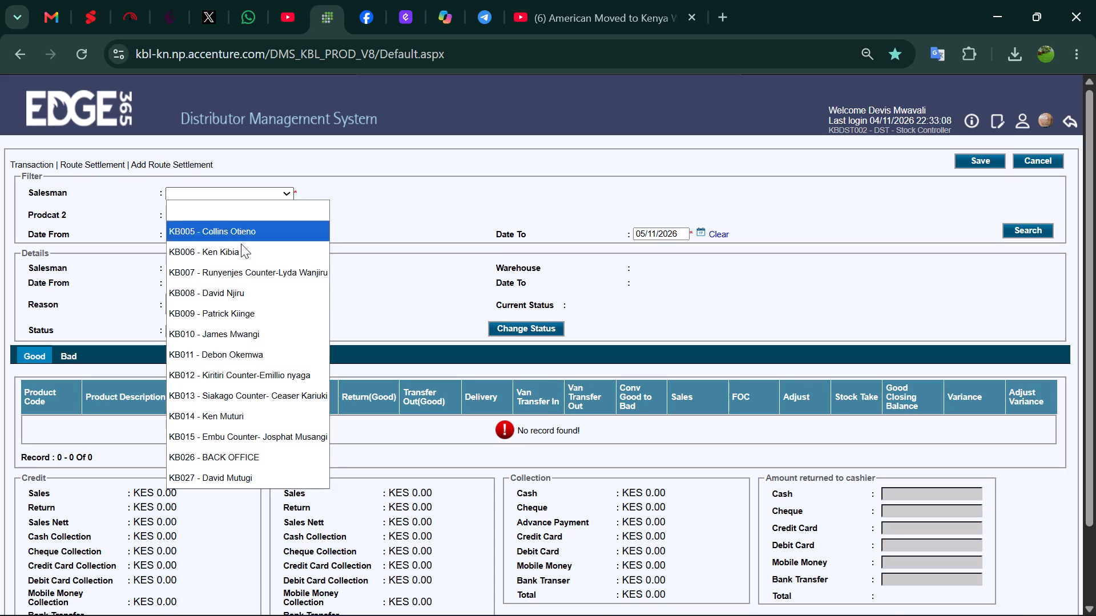
{"action": "left_click", "coordinate": [232, 383]}
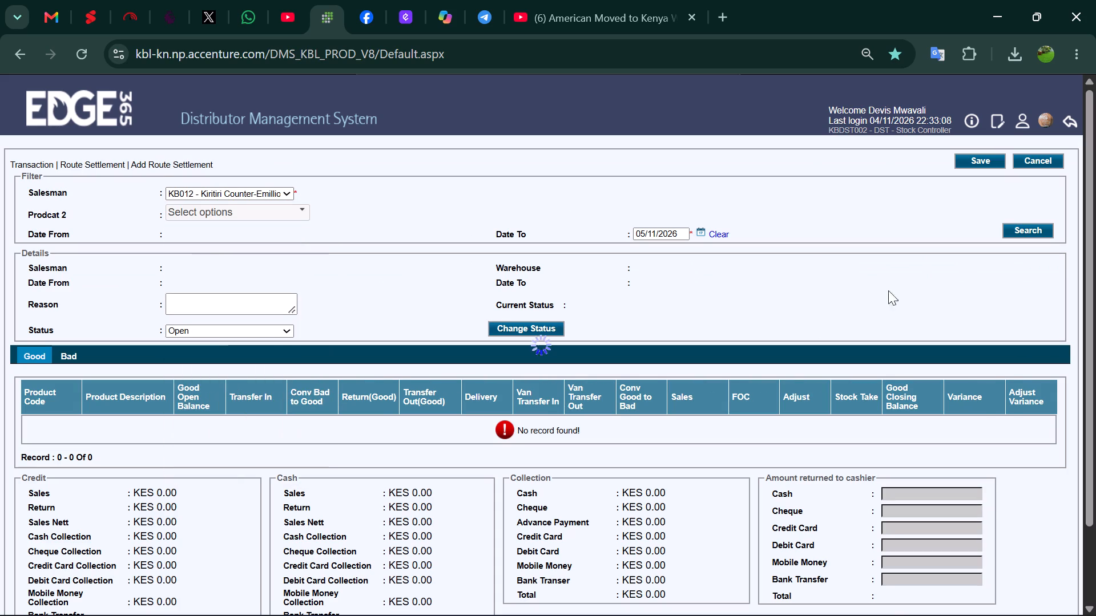
{"action": "left_click", "coordinate": [1017, 230]}
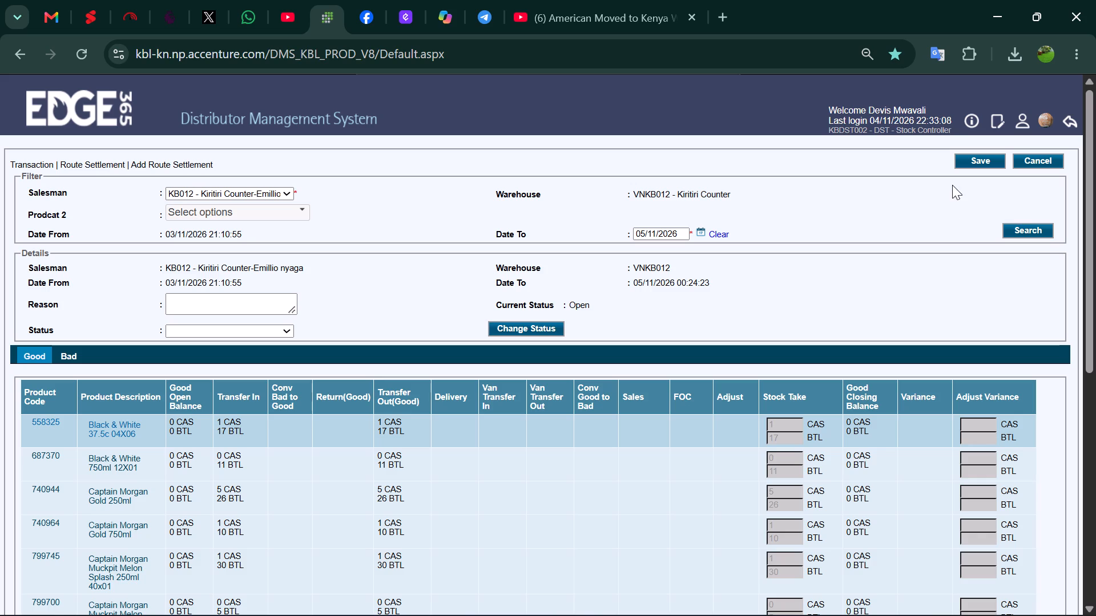
{"action": "scroll", "coordinate": [772, 309], "scroll_direction": "down", "scroll_amount": 2}
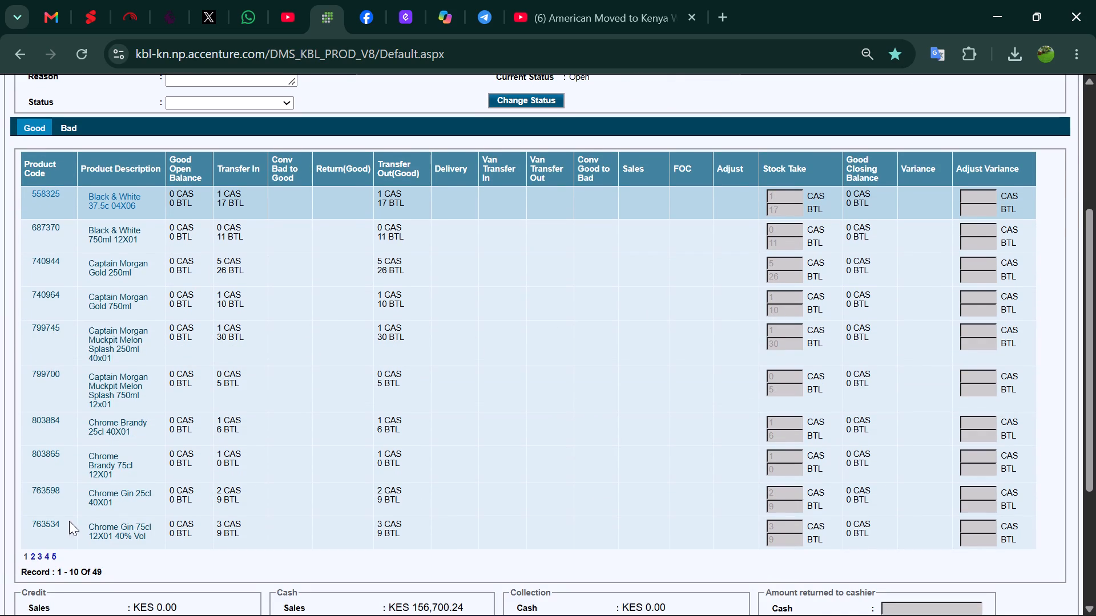
{"action": "left_click", "coordinate": [34, 560]}
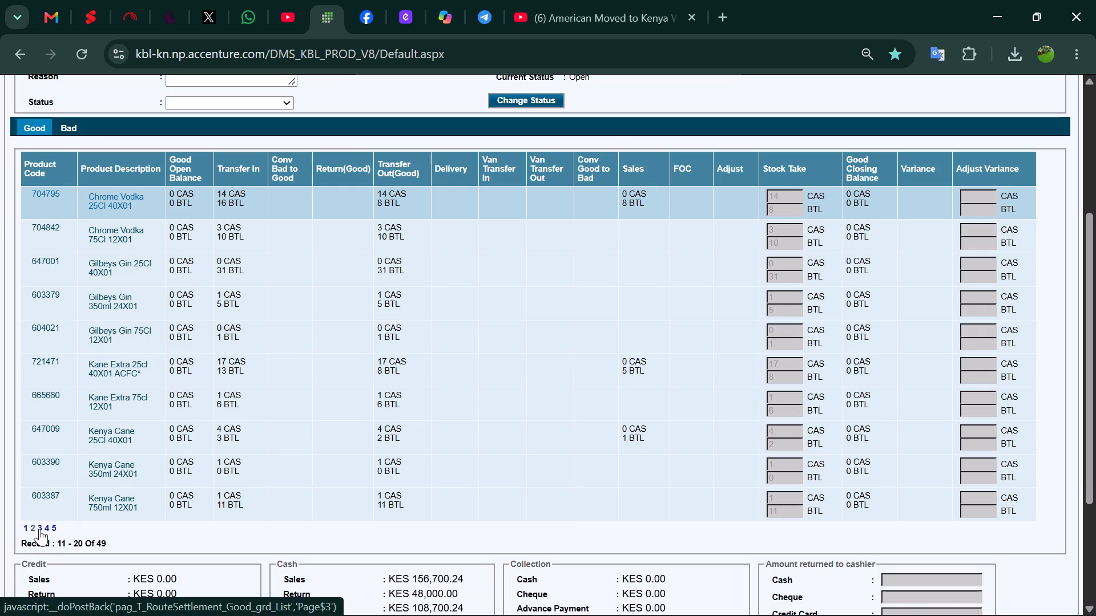
{"action": "left_click", "coordinate": [39, 529]}
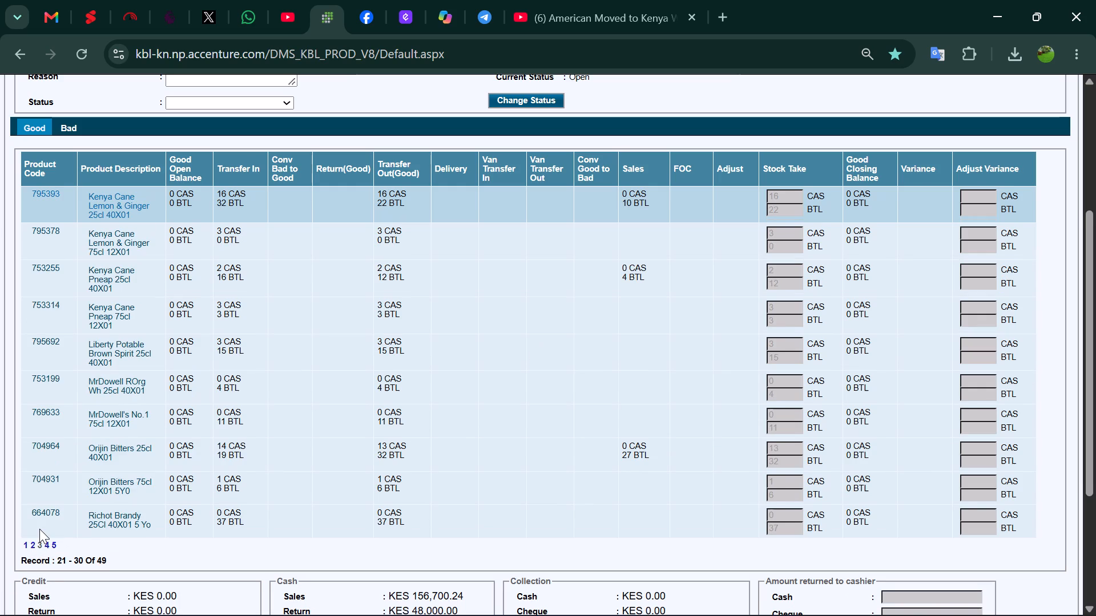
{"action": "left_click", "coordinate": [46, 545]}
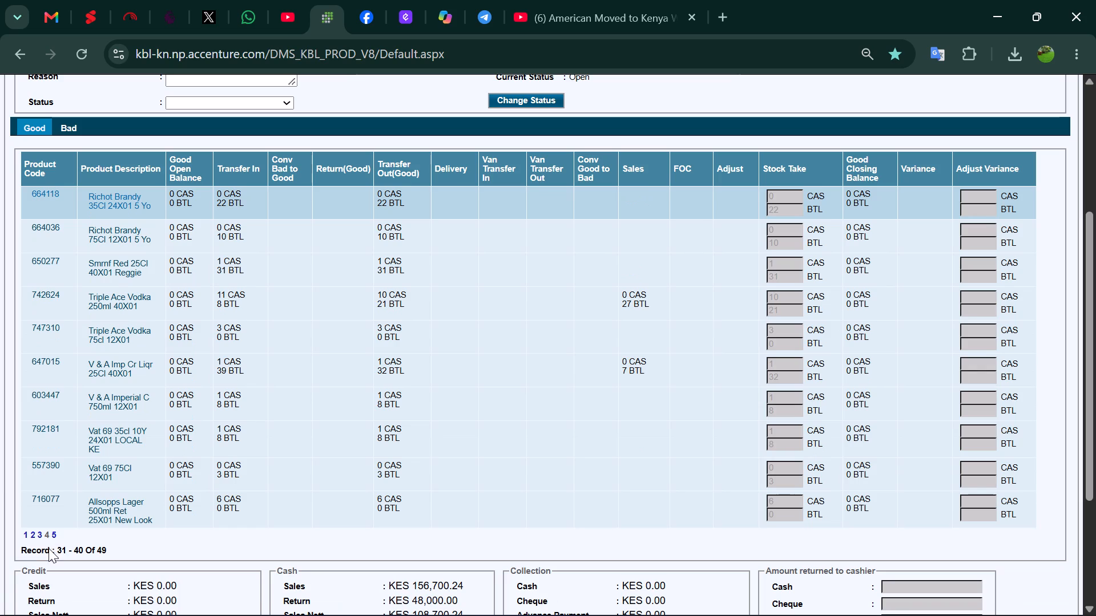
{"action": "left_click", "coordinate": [54, 538]}
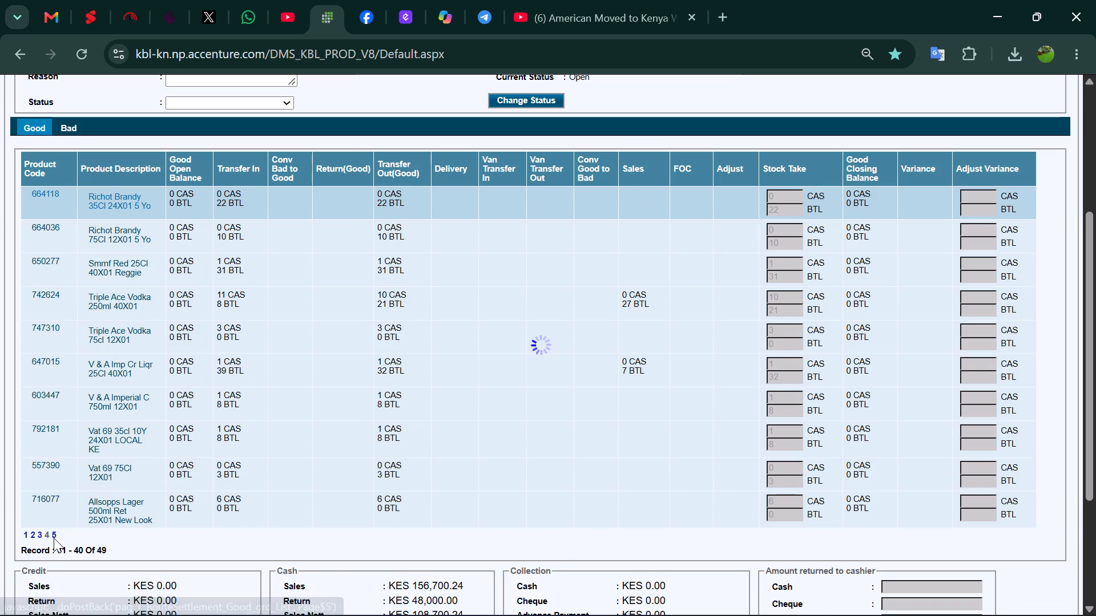
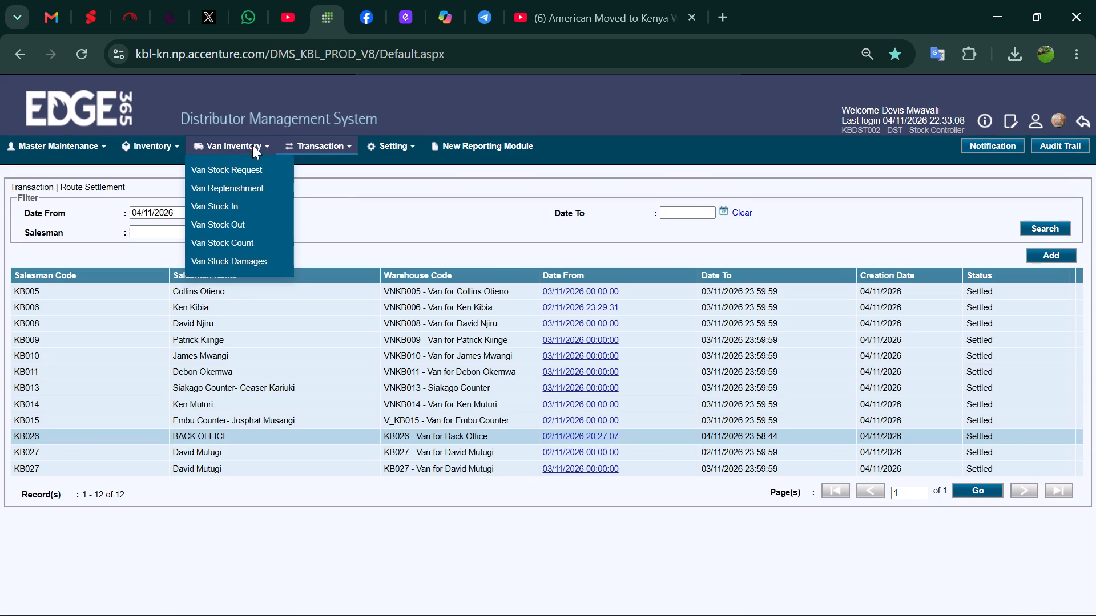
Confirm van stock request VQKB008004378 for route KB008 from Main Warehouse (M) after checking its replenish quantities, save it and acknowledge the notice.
{"action": "left_click", "coordinate": [236, 166]}
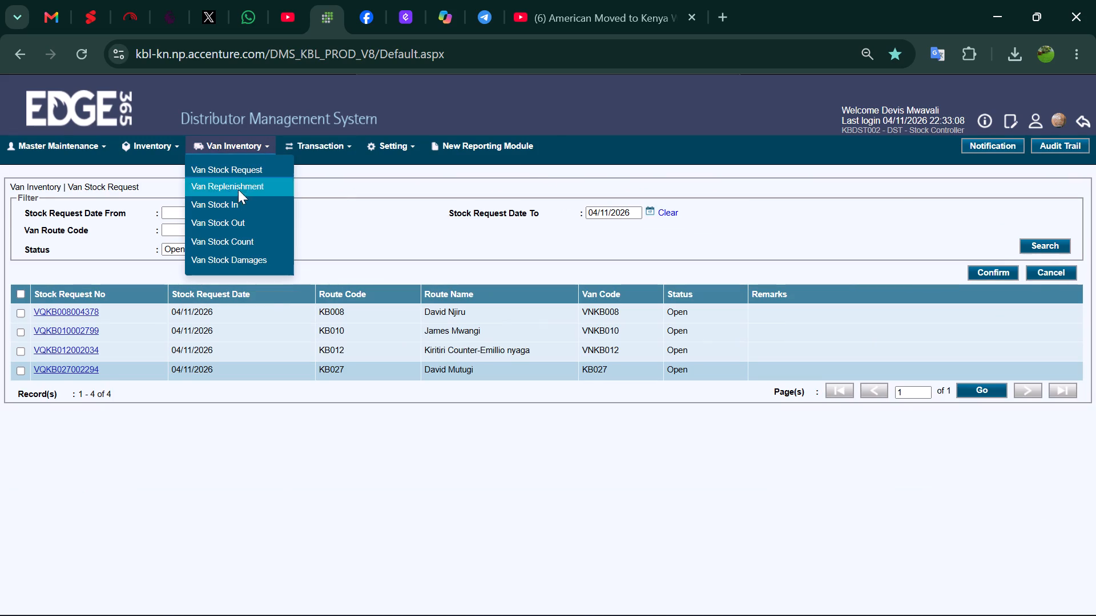
{"action": "left_click", "coordinate": [82, 309]}
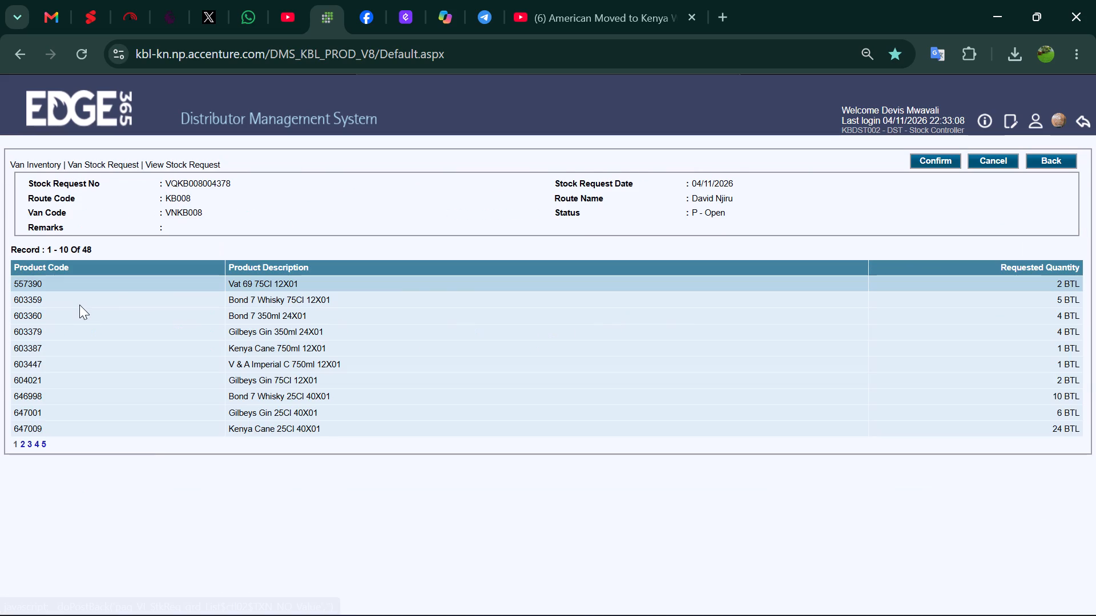
{"action": "left_click", "coordinate": [931, 161]}
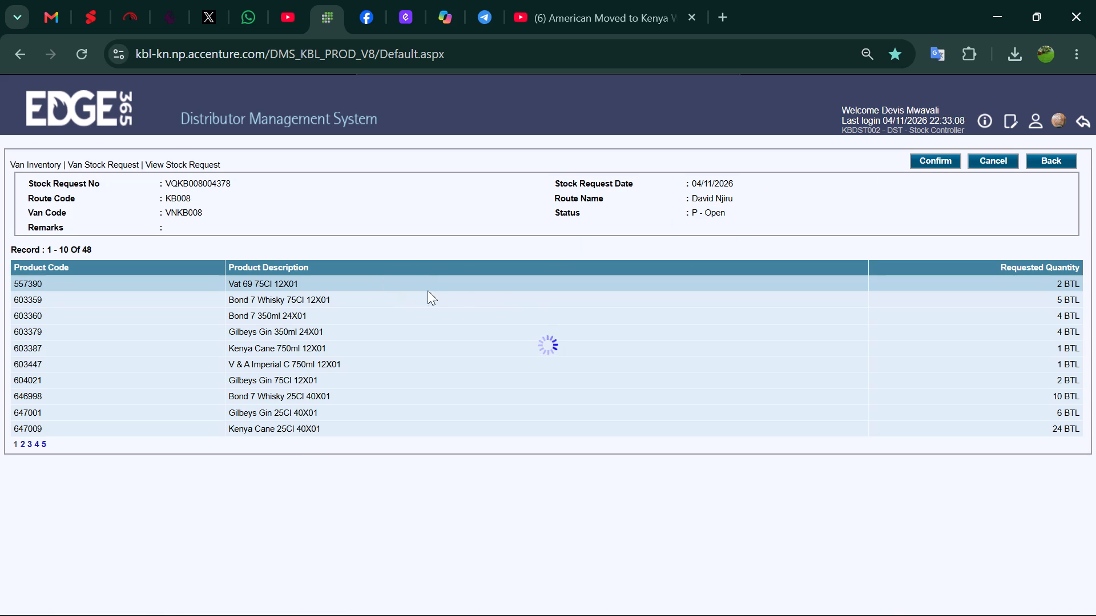
{"action": "left_click", "coordinate": [316, 386]}
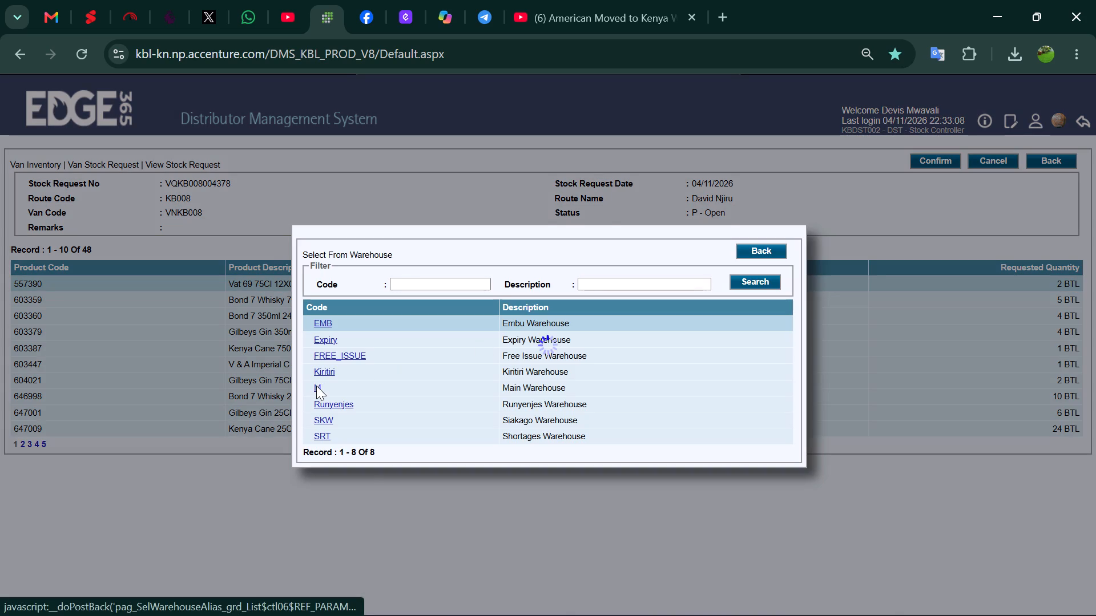
{"action": "scroll", "coordinate": [659, 345], "scroll_direction": "down", "scroll_amount": 14}
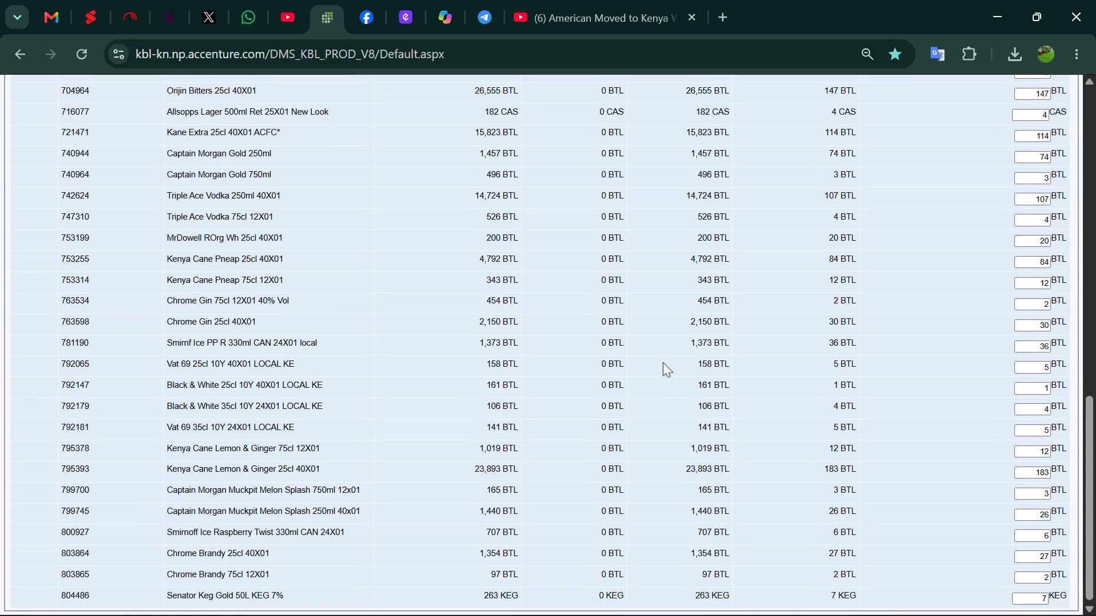
{"action": "scroll", "coordinate": [663, 362], "scroll_direction": "down", "scroll_amount": 4}
{"action": "scroll", "coordinate": [726, 377], "scroll_direction": "up", "scroll_amount": 6}
{"action": "scroll", "coordinate": [840, 255], "scroll_direction": "up", "scroll_amount": 5}
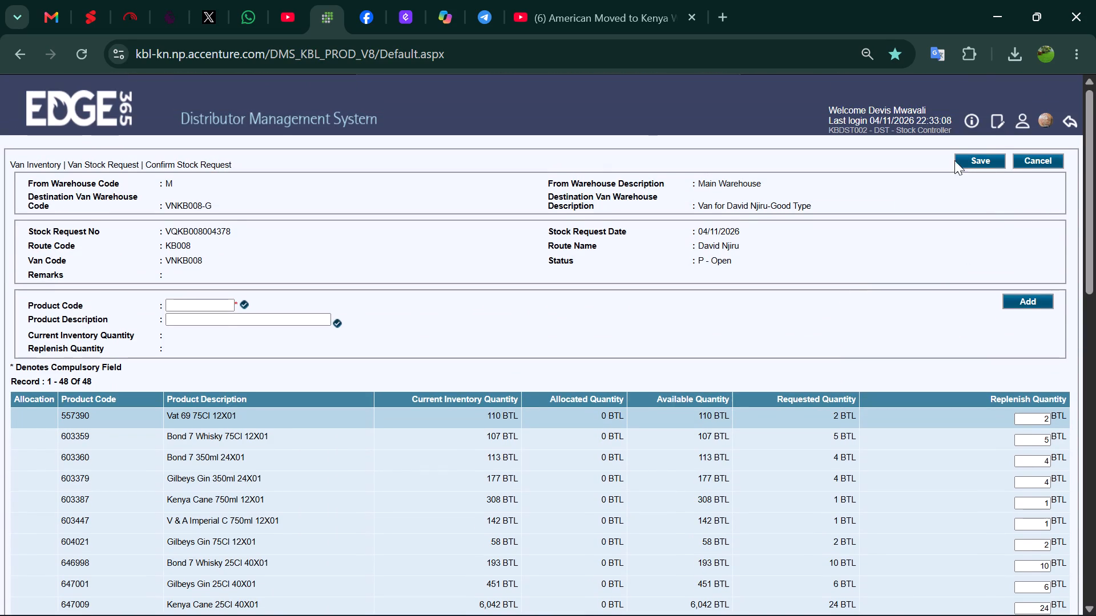
{"action": "left_click", "coordinate": [961, 157]}
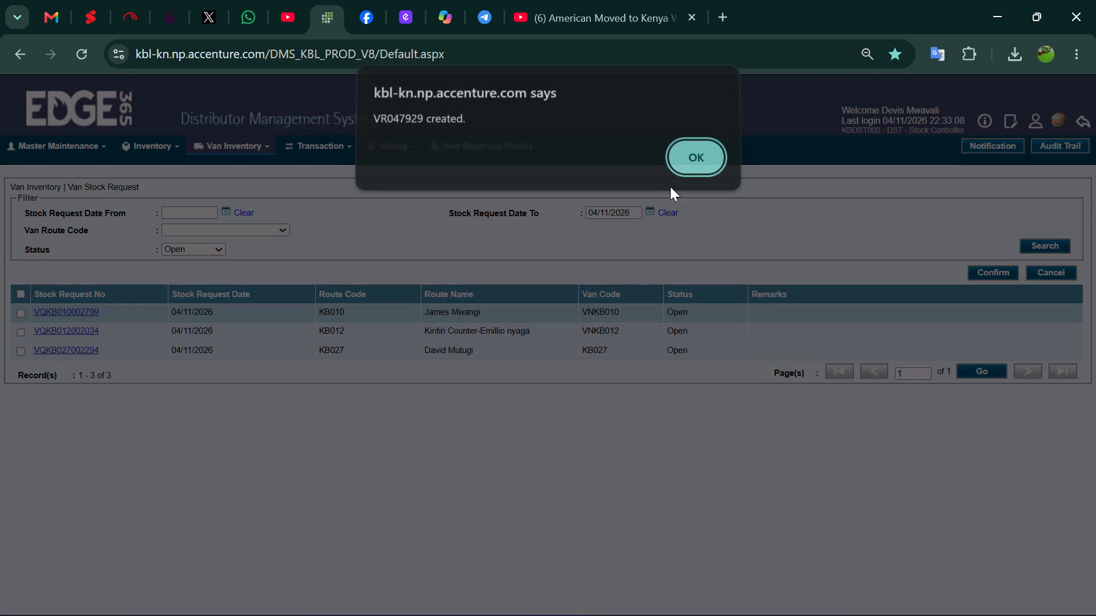
{"action": "left_click", "coordinate": [688, 163]}
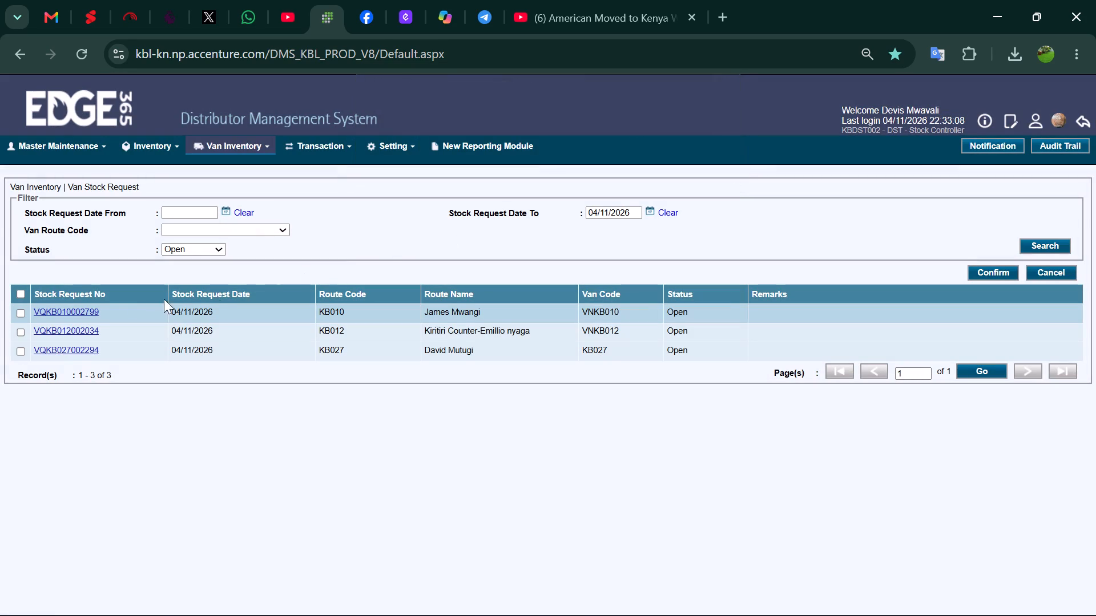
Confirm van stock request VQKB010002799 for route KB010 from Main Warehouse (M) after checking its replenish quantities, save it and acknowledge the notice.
{"action": "left_click", "coordinate": [79, 309]}
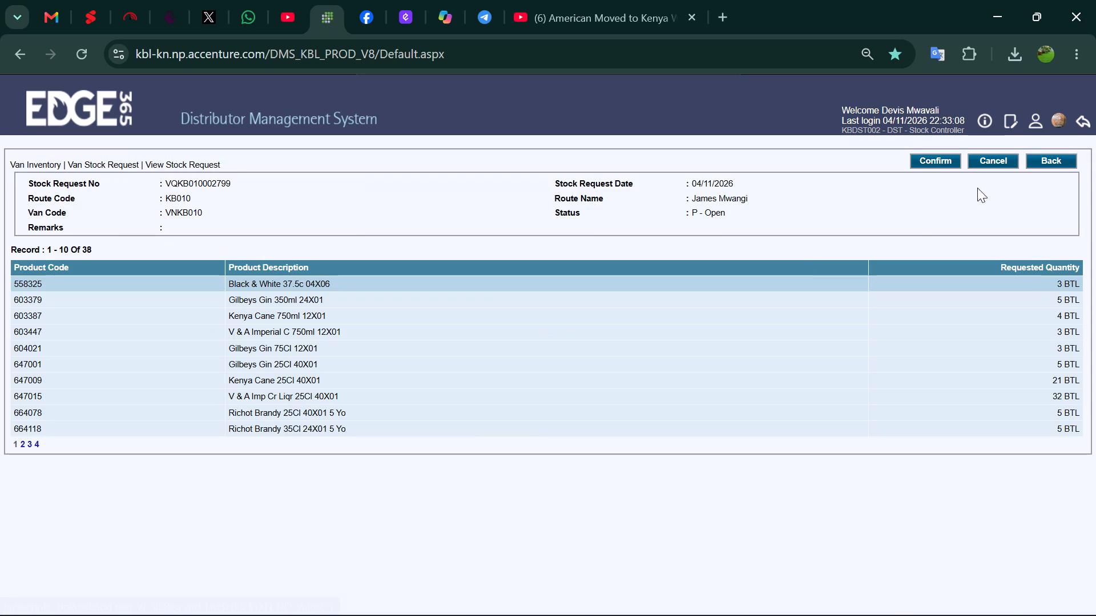
{"action": "left_click", "coordinate": [925, 160]}
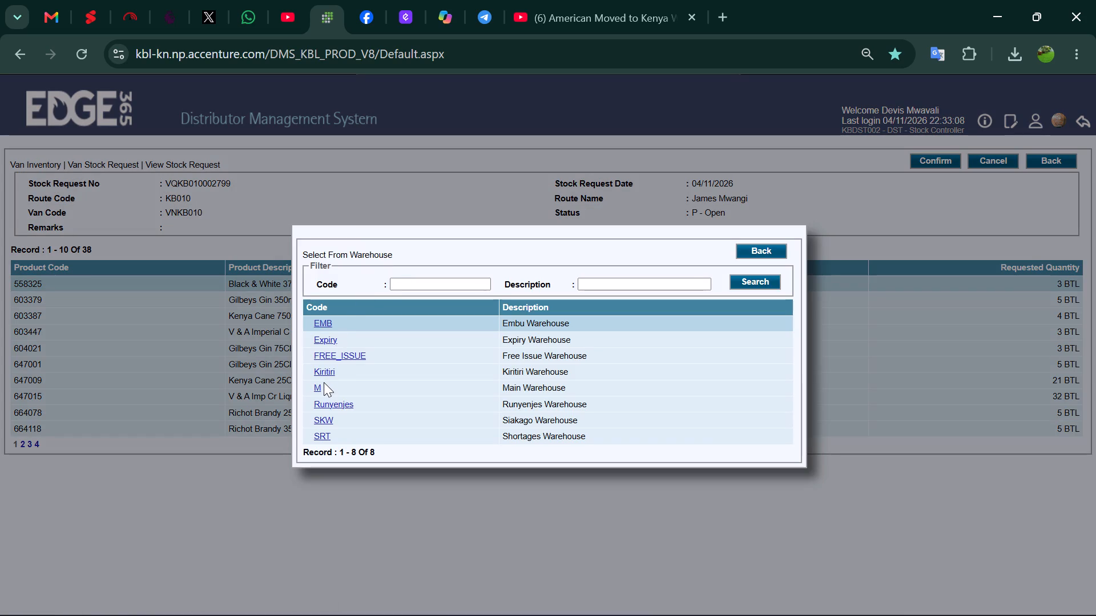
{"action": "left_click", "coordinate": [317, 384]}
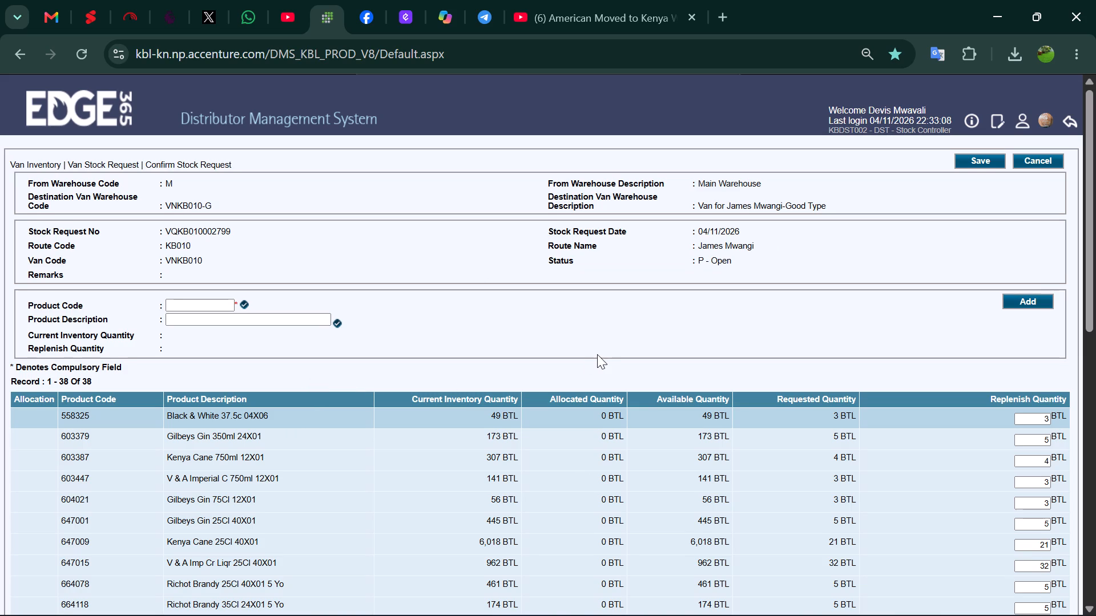
{"action": "scroll", "coordinate": [597, 354], "scroll_direction": "down", "scroll_amount": 19}
{"action": "scroll", "coordinate": [616, 379], "scroll_direction": "up", "scroll_amount": 7}
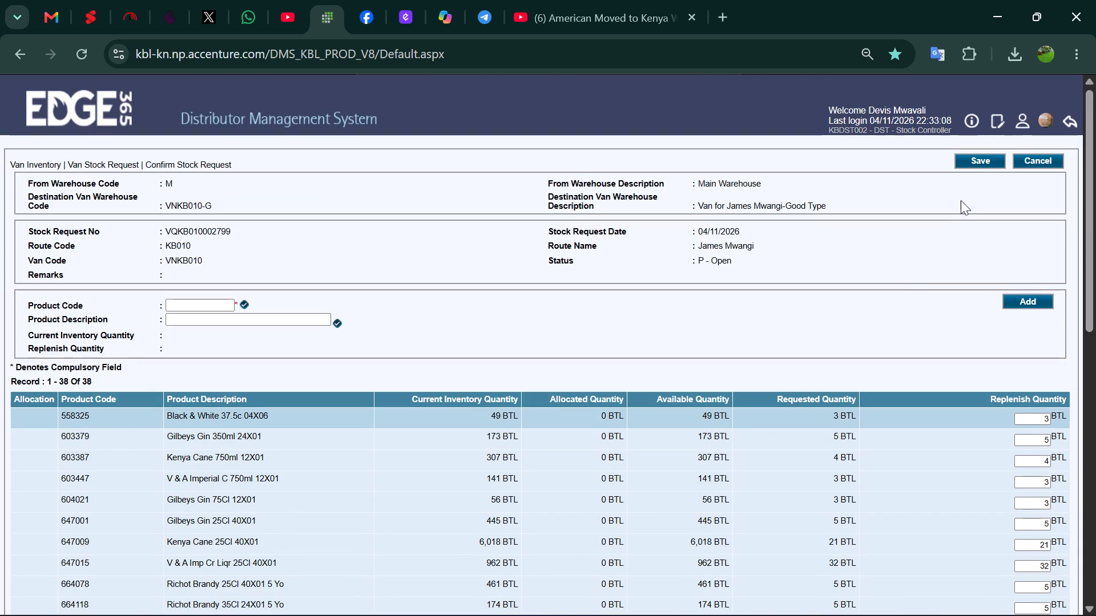
{"action": "left_click", "coordinate": [981, 162]}
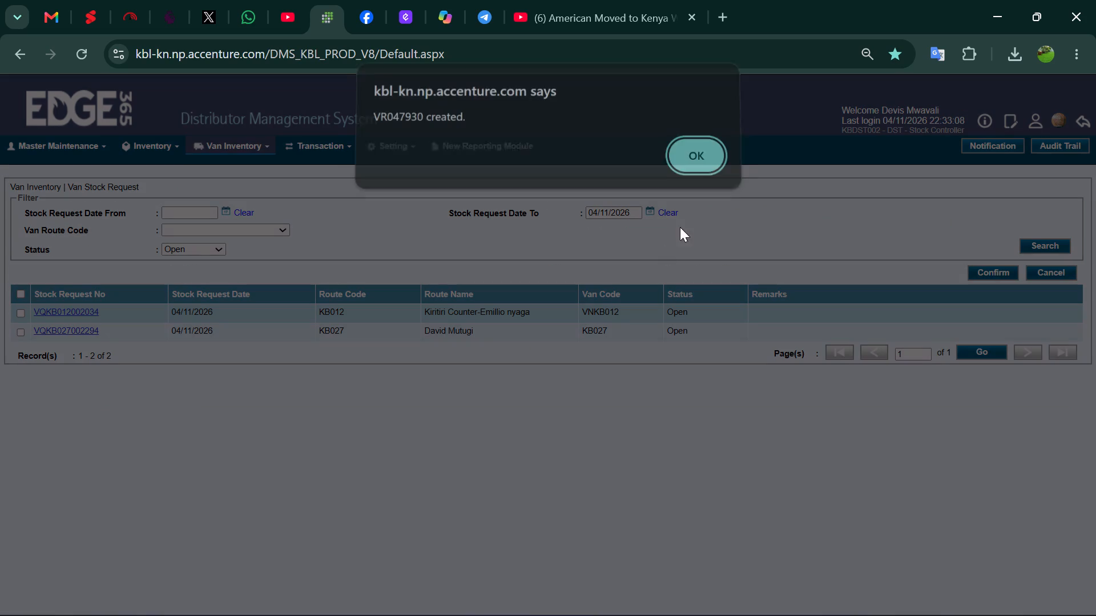
{"action": "left_click", "coordinate": [689, 160]}
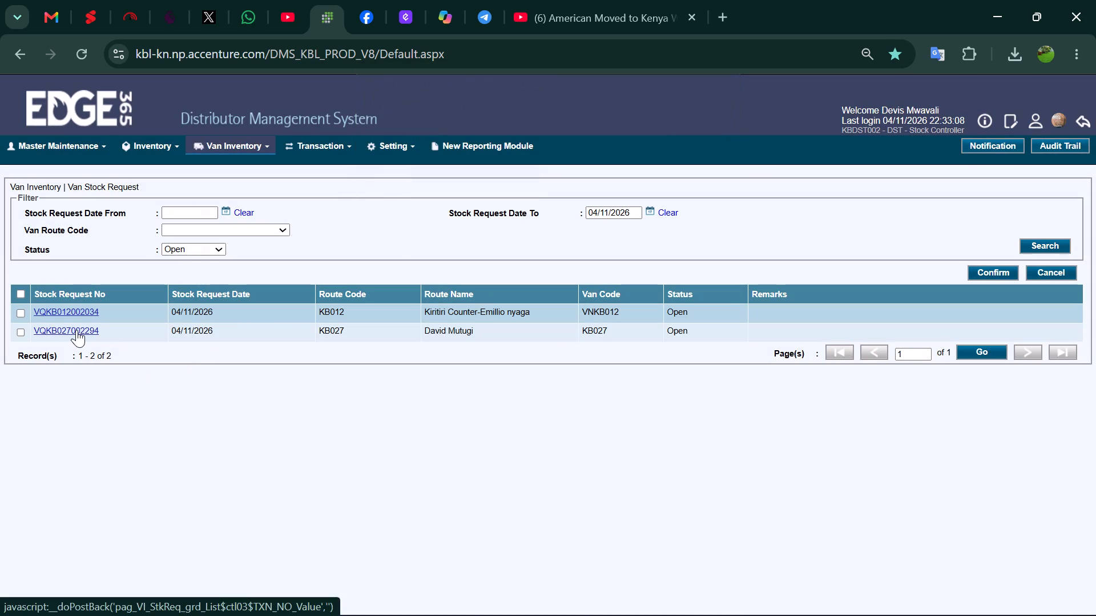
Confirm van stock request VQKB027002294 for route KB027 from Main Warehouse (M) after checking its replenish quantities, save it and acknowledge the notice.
{"action": "left_click", "coordinate": [76, 330]}
{"action": "left_click", "coordinate": [920, 160]}
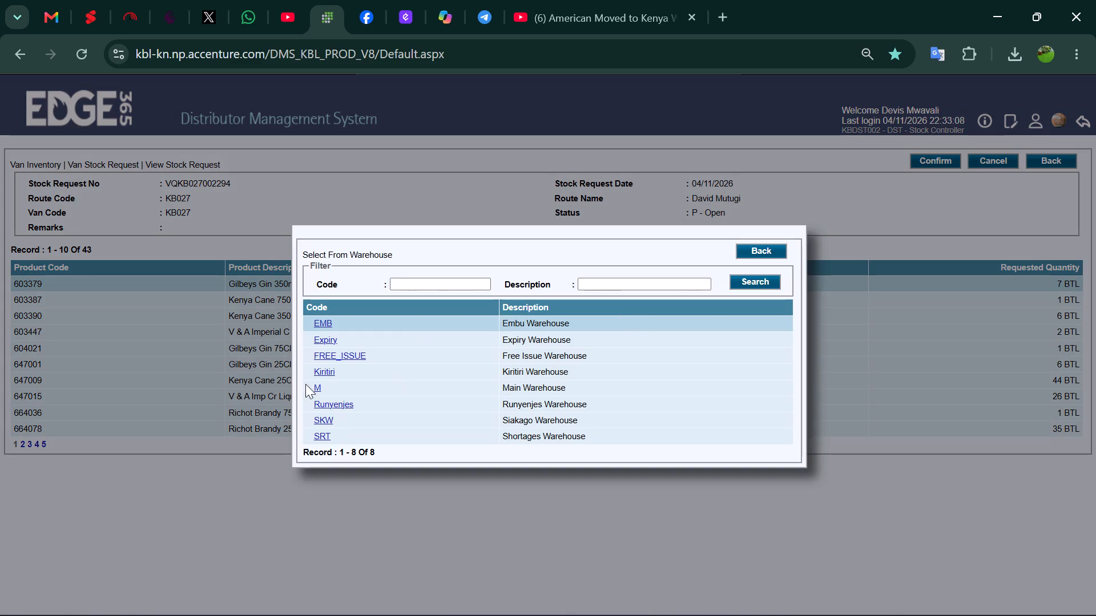
{"action": "left_click", "coordinate": [319, 383]}
{"action": "scroll", "coordinate": [349, 372], "scroll_direction": "down", "scroll_amount": 13}
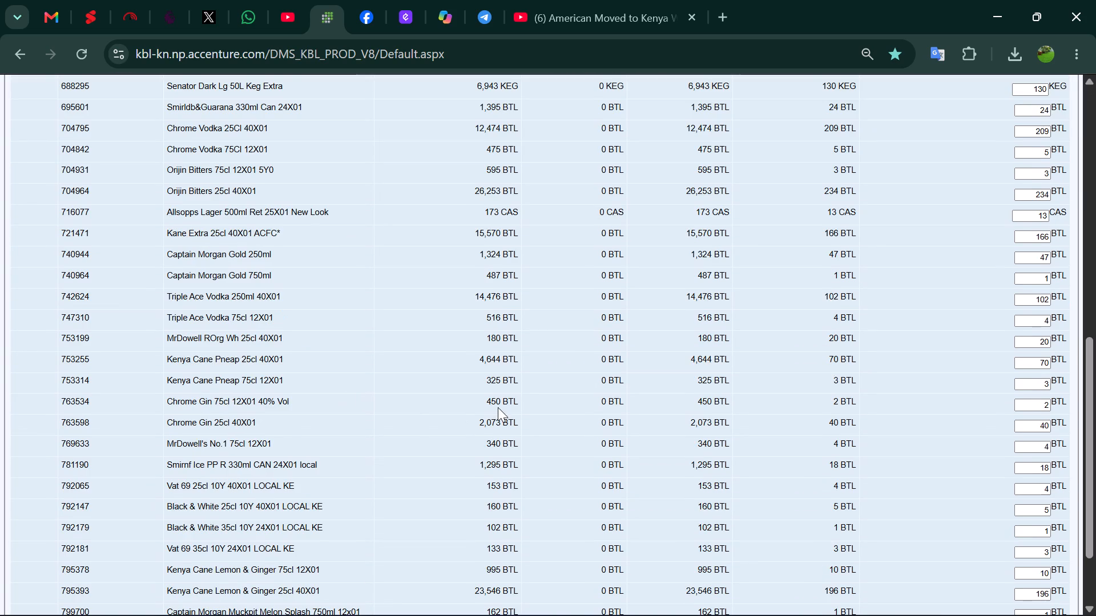
{"action": "scroll", "coordinate": [541, 400], "scroll_direction": "up", "scroll_amount": 7}
{"action": "left_click", "coordinate": [980, 163]}
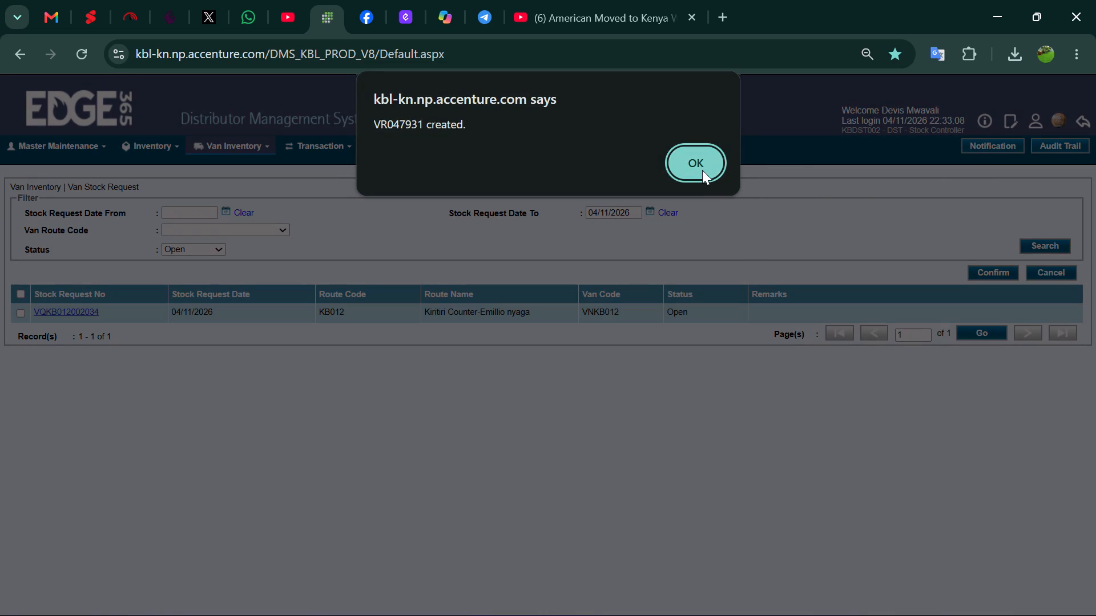
{"action": "left_click", "coordinate": [702, 170]}
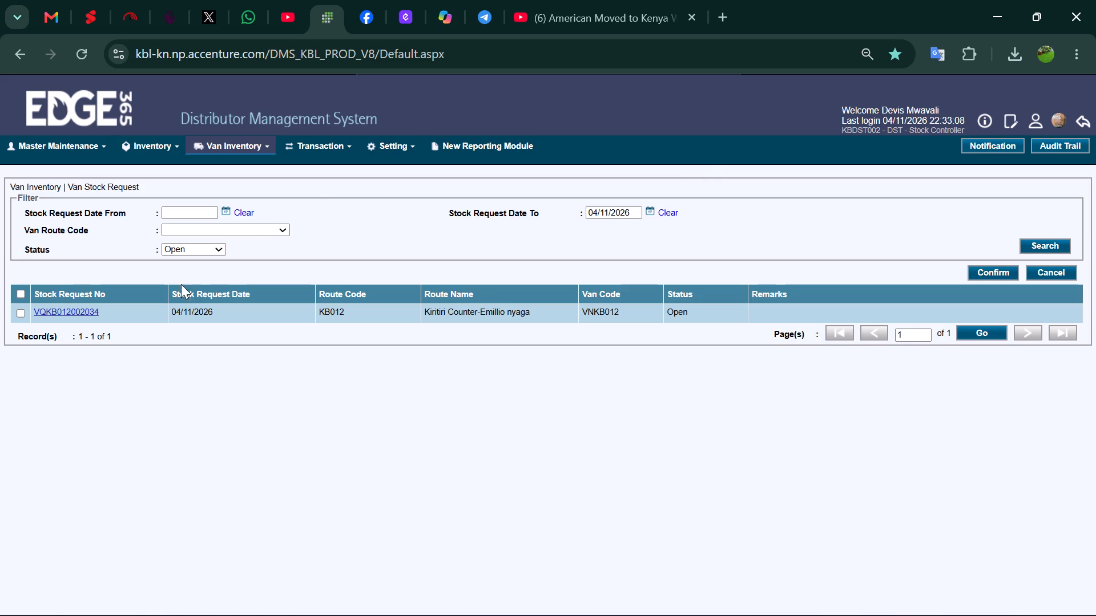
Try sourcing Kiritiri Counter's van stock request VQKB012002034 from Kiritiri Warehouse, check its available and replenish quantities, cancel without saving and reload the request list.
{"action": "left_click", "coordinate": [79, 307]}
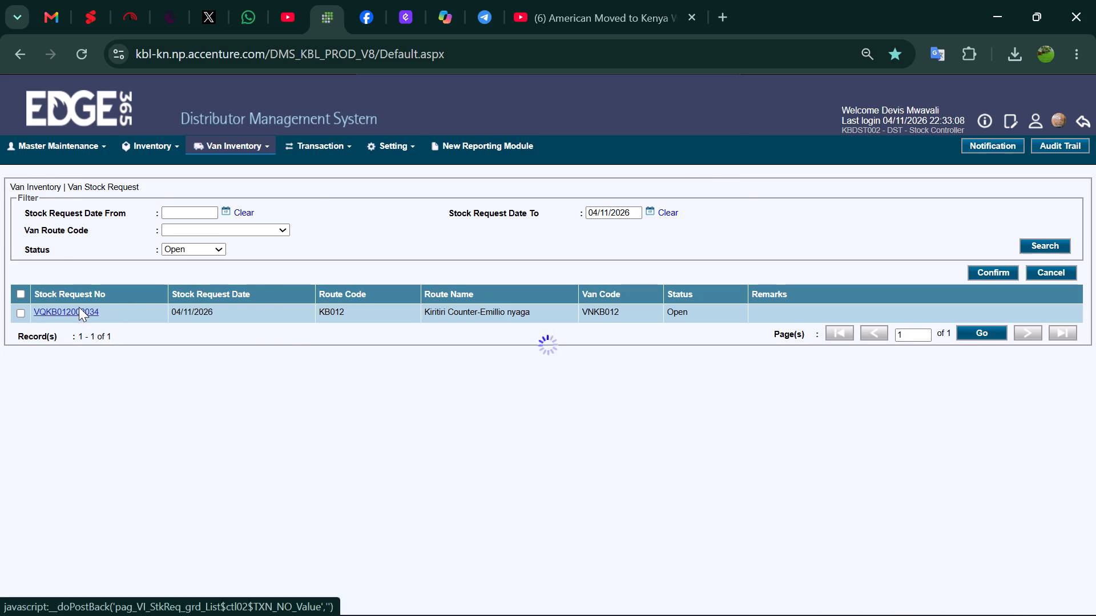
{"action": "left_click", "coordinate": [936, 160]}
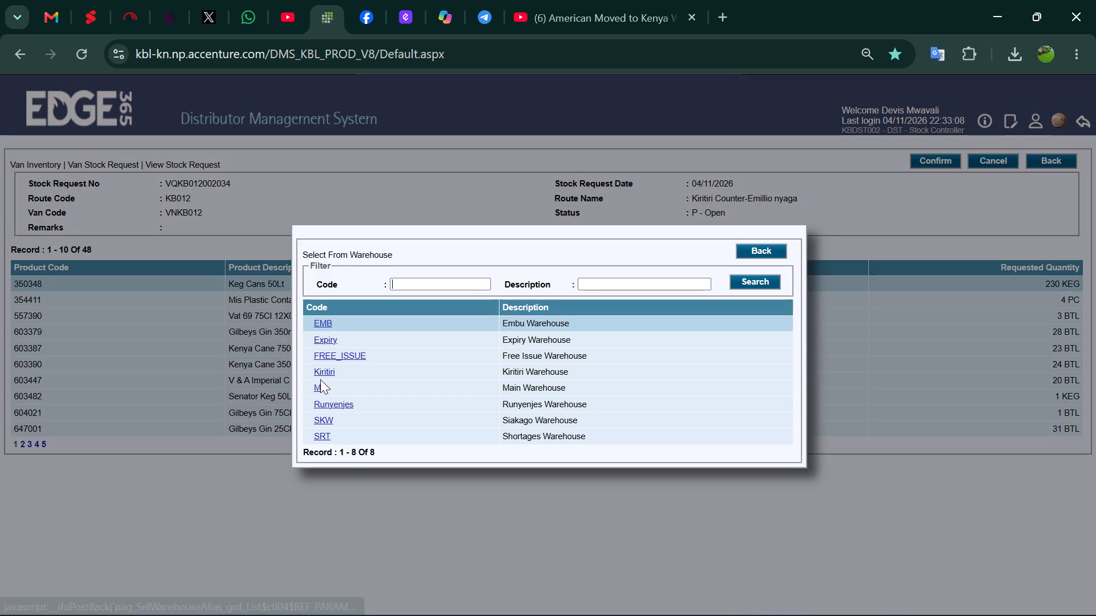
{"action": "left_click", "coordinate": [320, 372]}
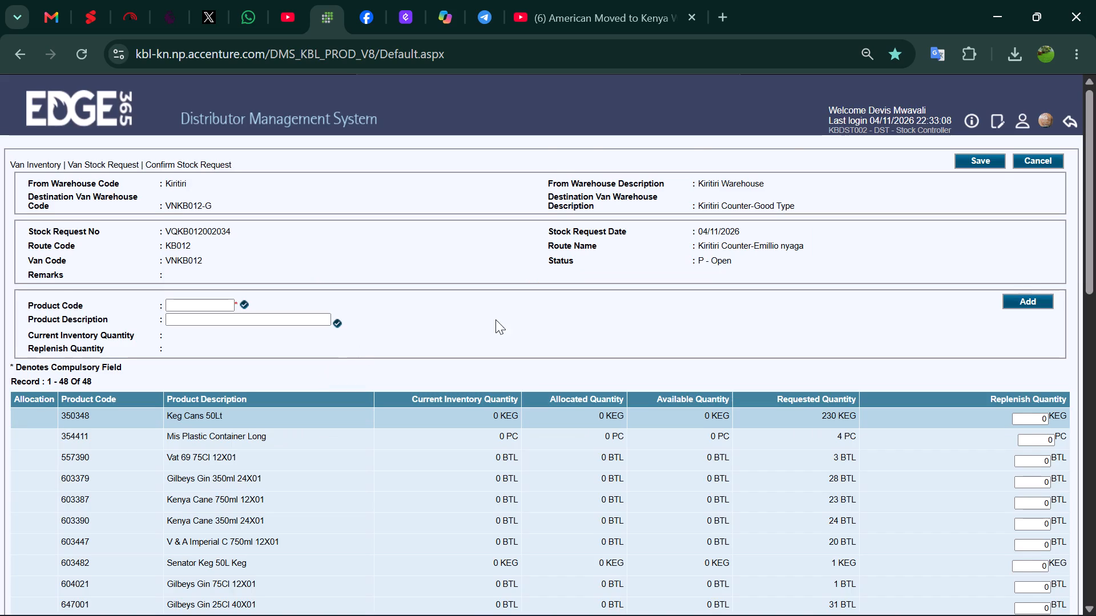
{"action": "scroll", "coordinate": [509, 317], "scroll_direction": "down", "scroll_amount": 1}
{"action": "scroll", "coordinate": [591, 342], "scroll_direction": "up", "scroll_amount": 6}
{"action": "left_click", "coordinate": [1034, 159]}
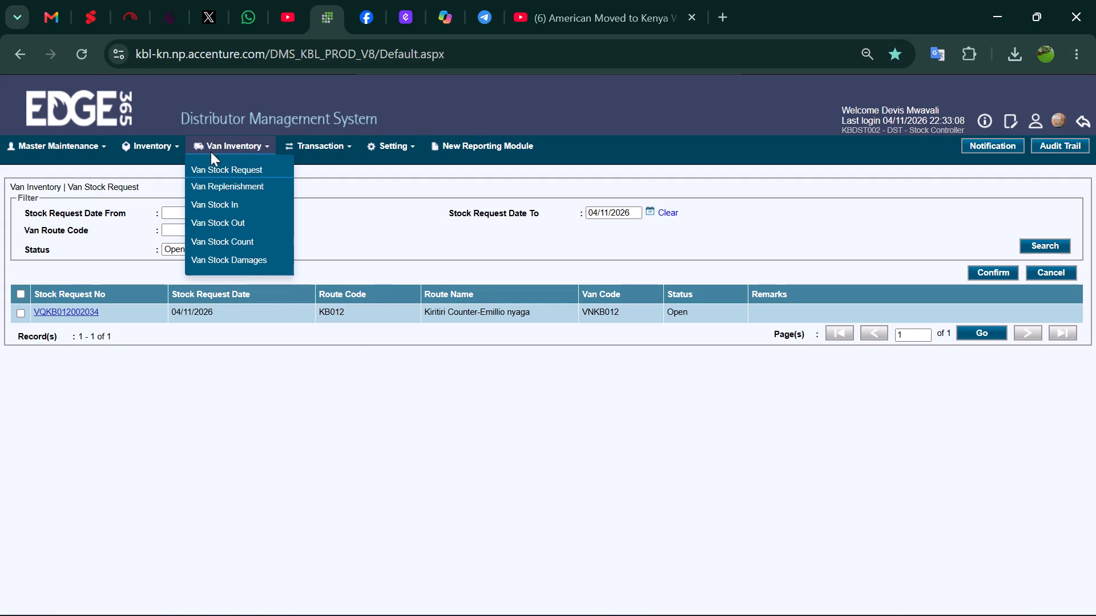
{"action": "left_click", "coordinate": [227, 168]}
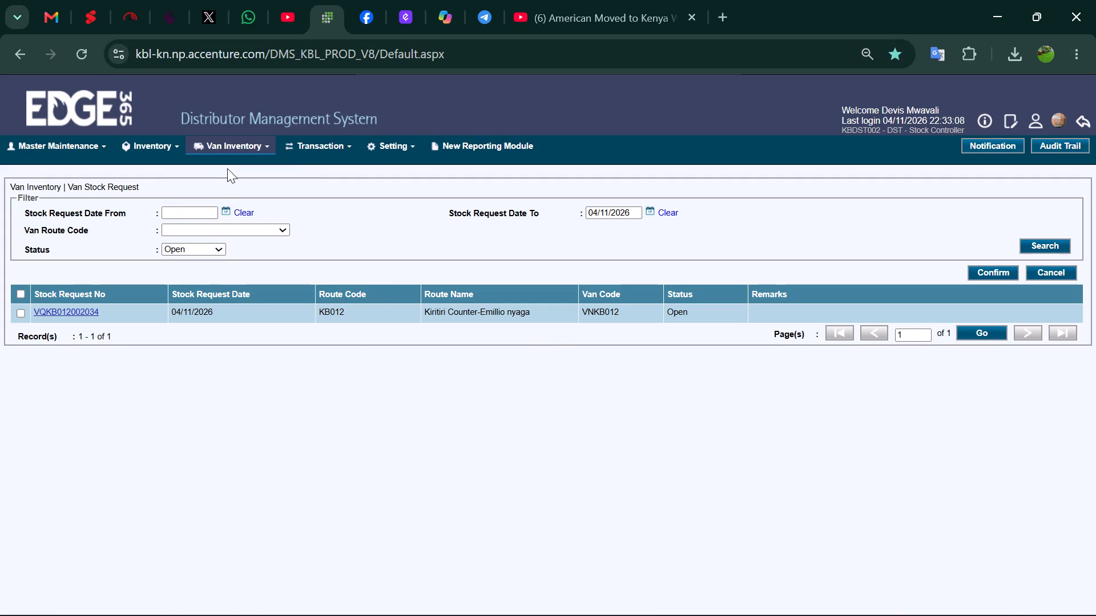
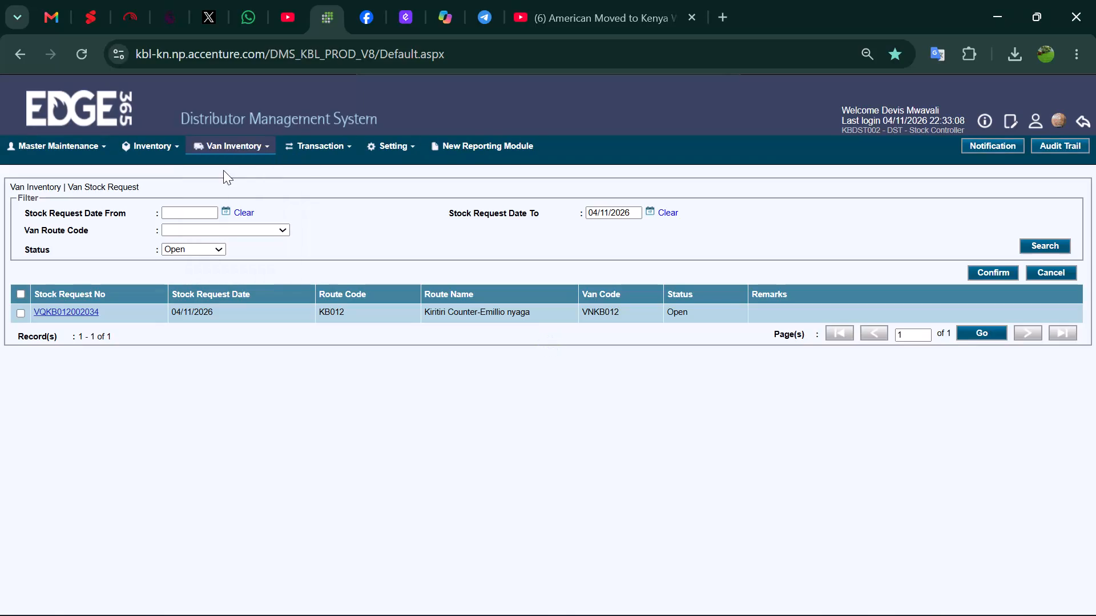
Open the Van Stock Out page of the van inventory.
{"action": "left_click", "coordinate": [243, 163]}
{"action": "left_click", "coordinate": [218, 231]}
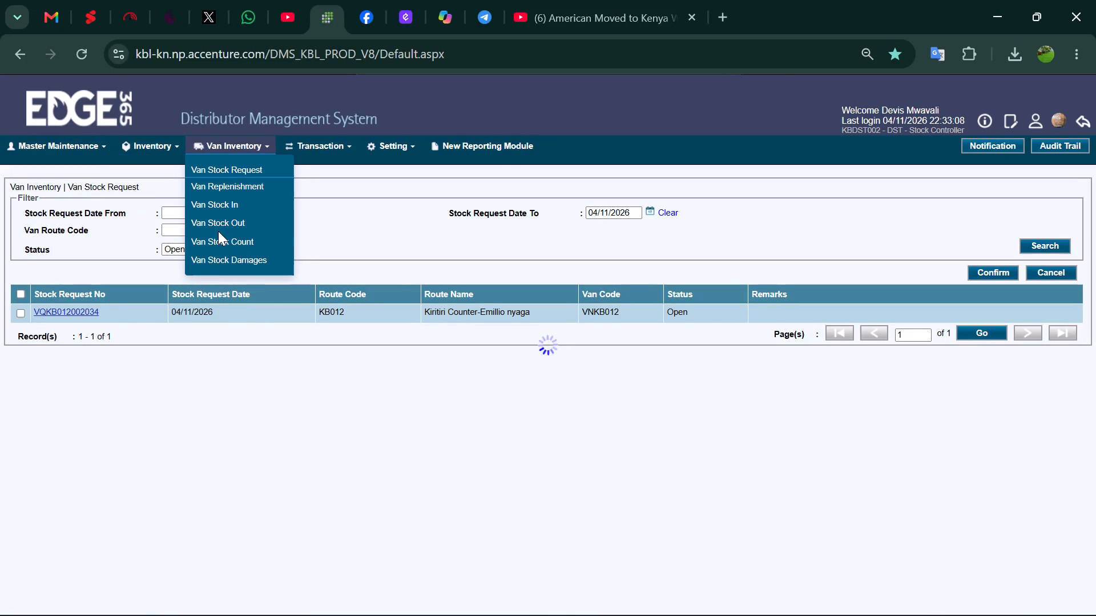